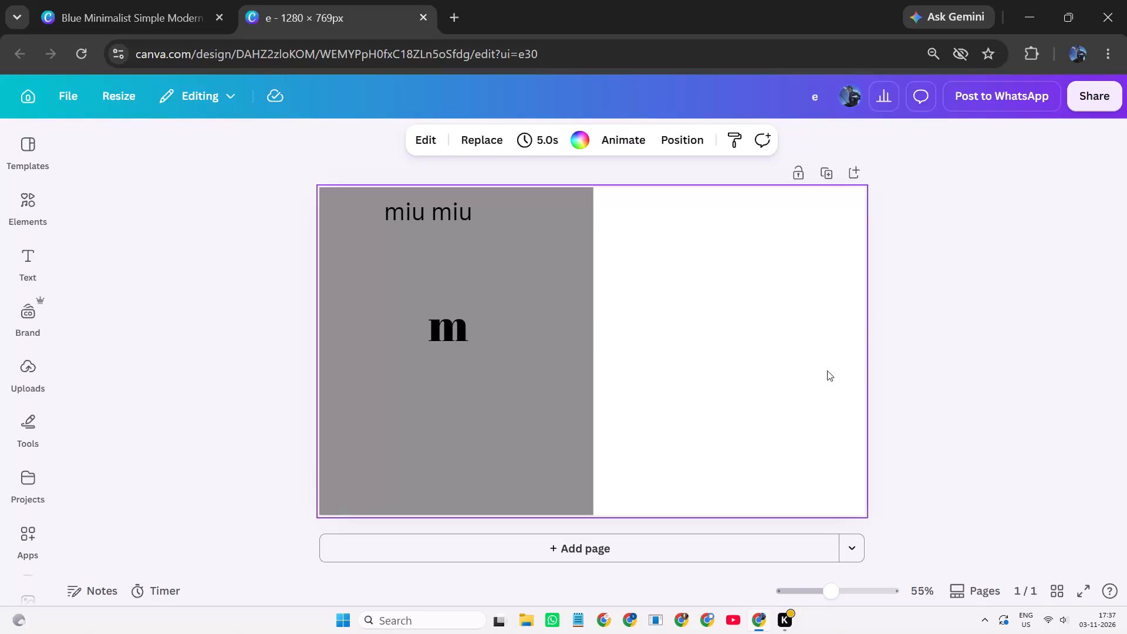
Leave the current design for the home page and open the Blue Minimalist Simple Modern Palm Tree Studio Logo design.
left_click(742, 379)
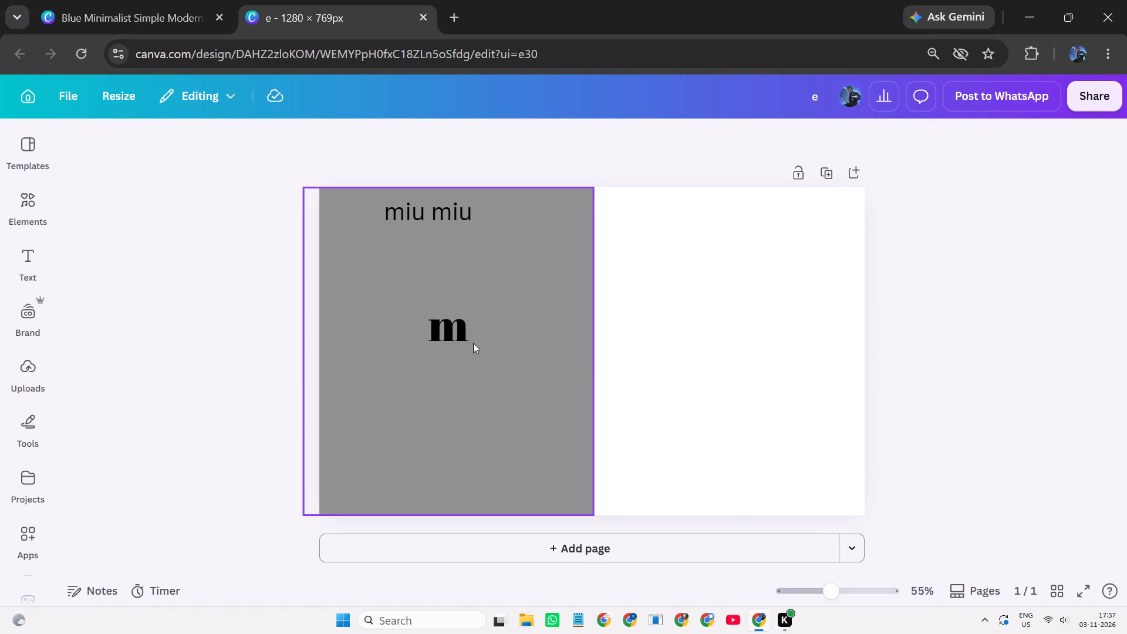
left_click(38, 99)
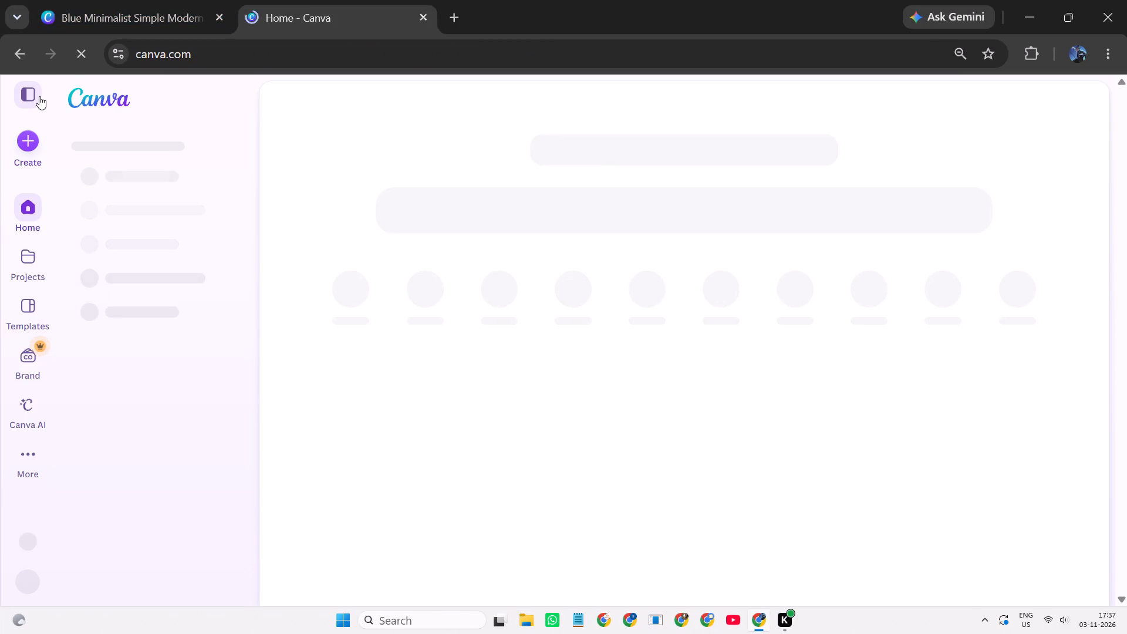
scroll(261, 227, "down", 2)
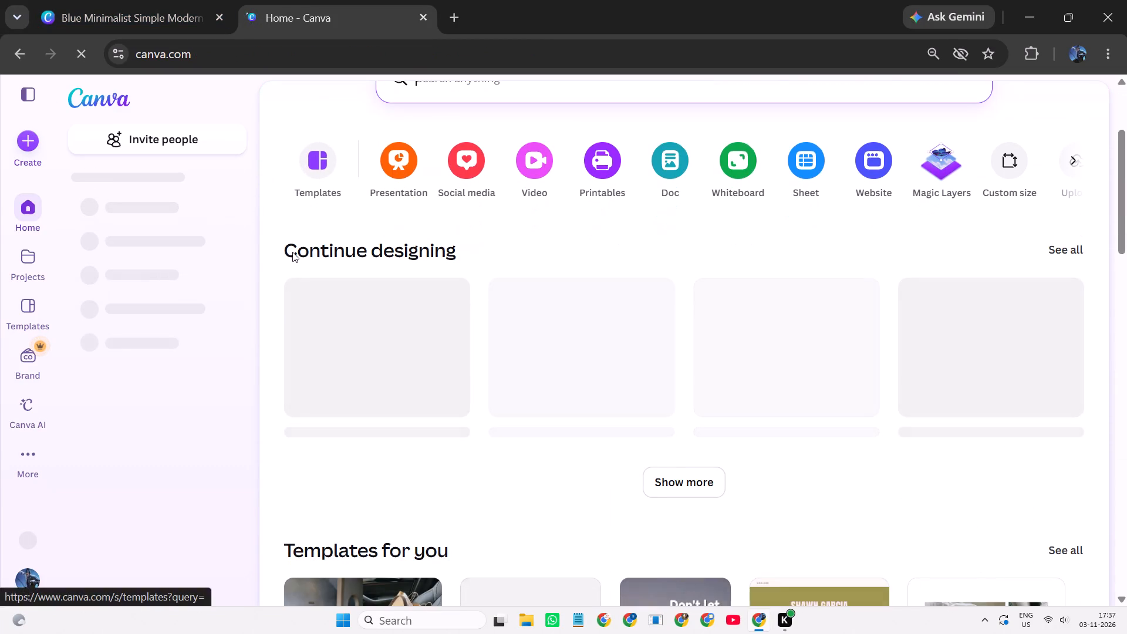
scroll(292, 252, "down", 2)
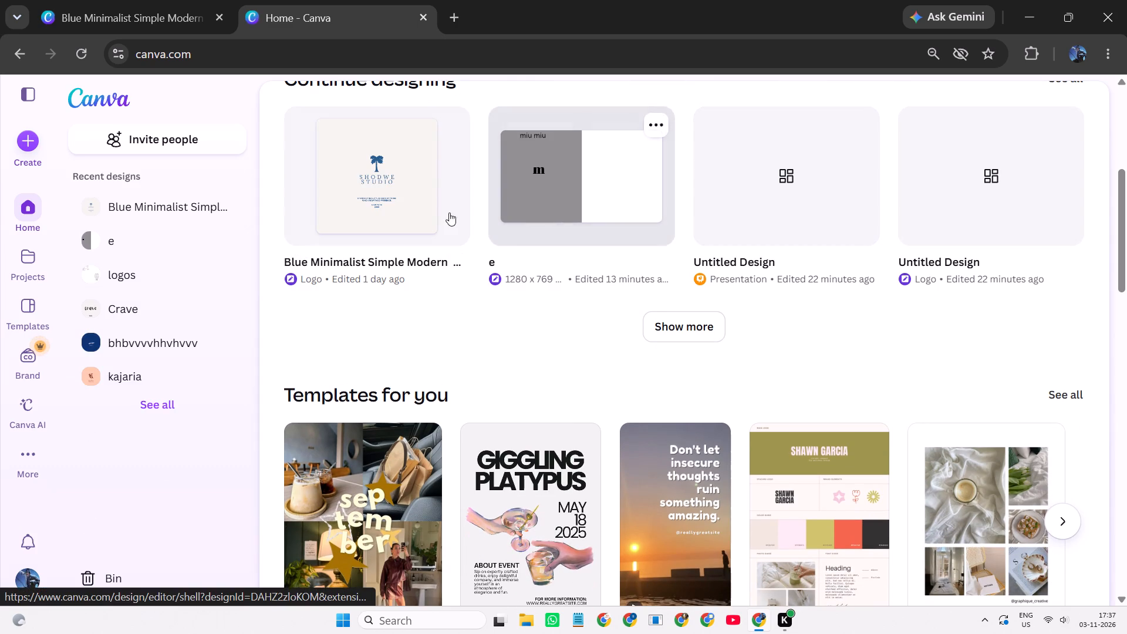
left_click(405, 169)
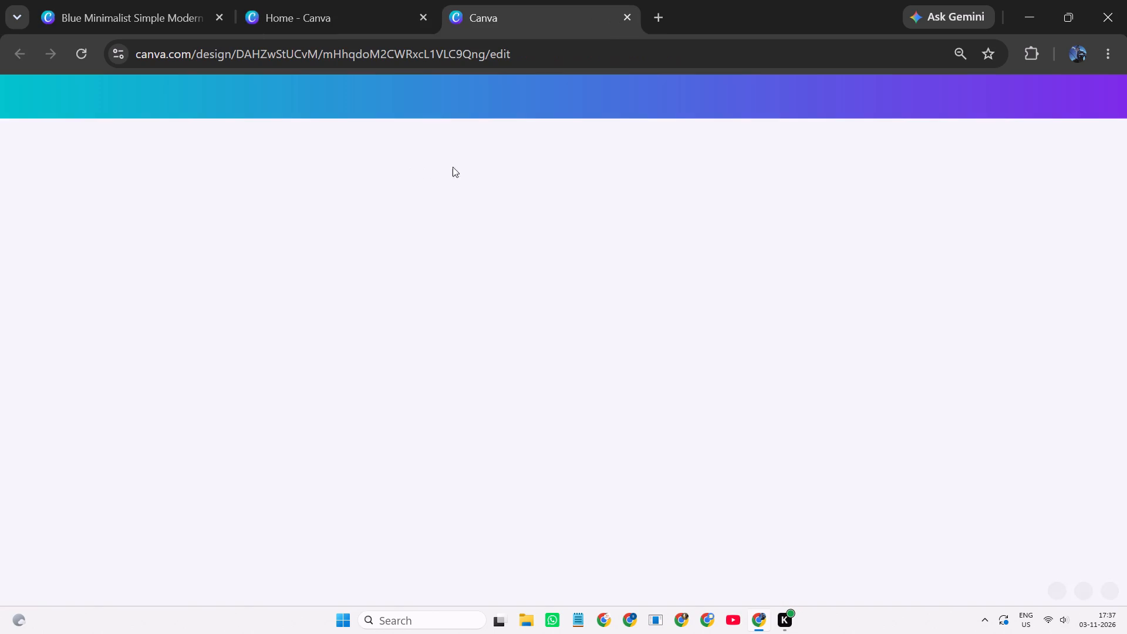
Add a blank second page to the palm tree logo design.
scroll(497, 380, "down", 2)
scroll(497, 380, "up", 1)
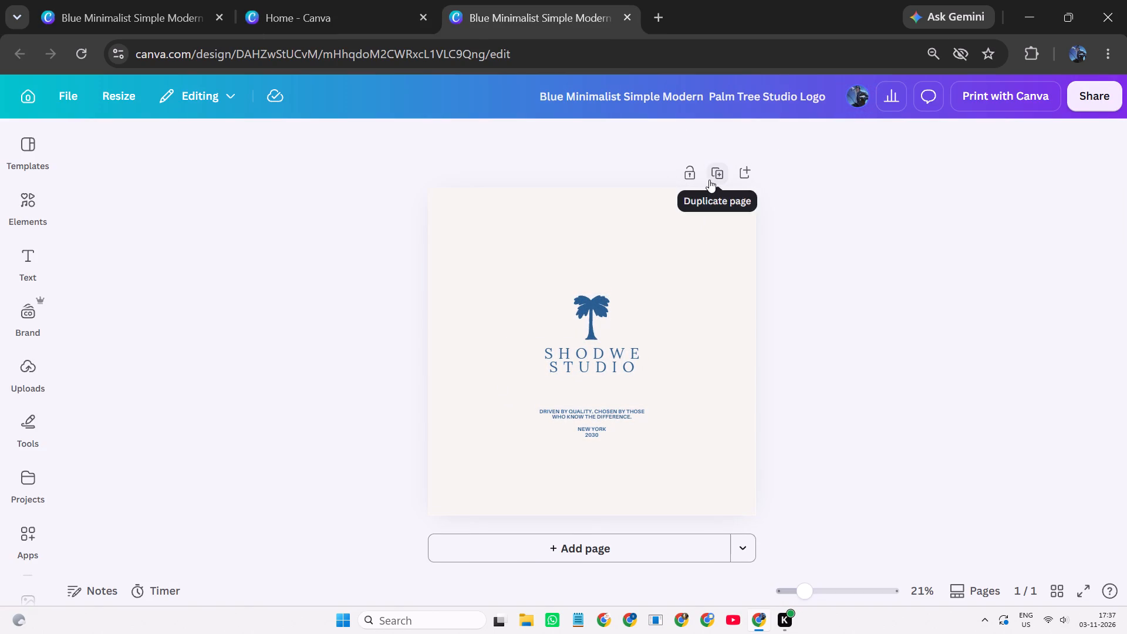
left_click(704, 246)
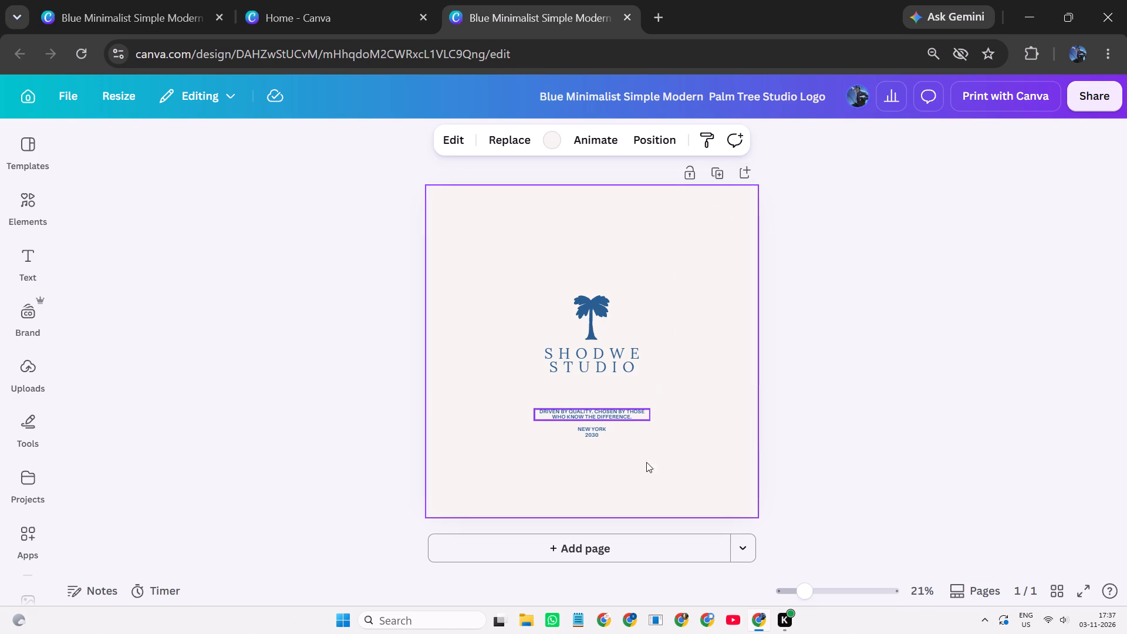
left_click(632, 555)
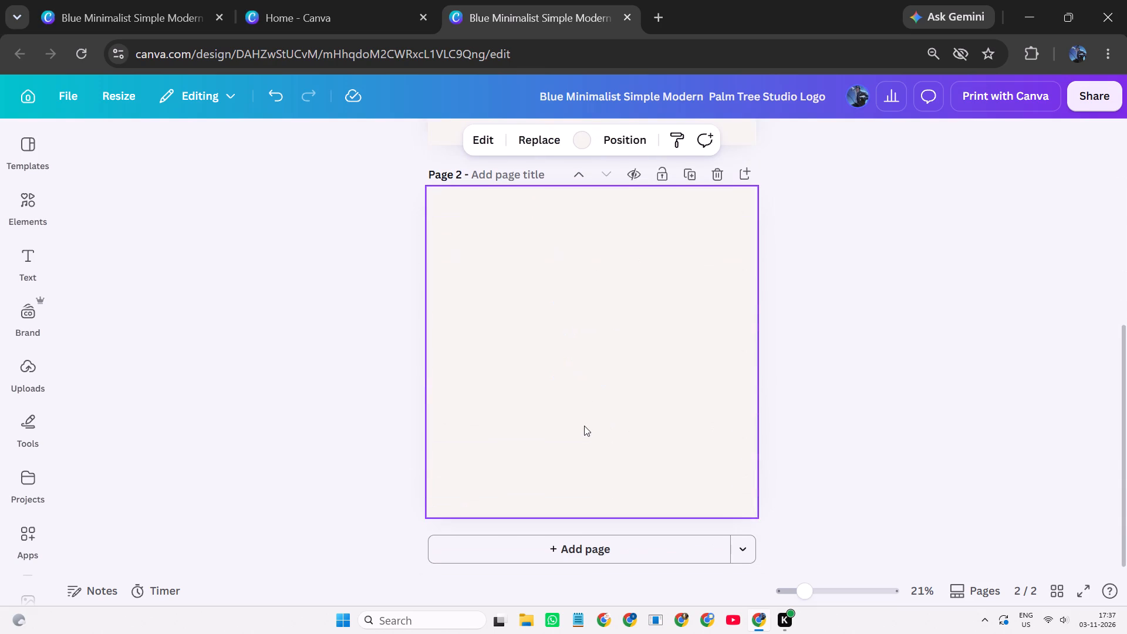
Add a text box reading "miu miu" on page 2.
key("m")
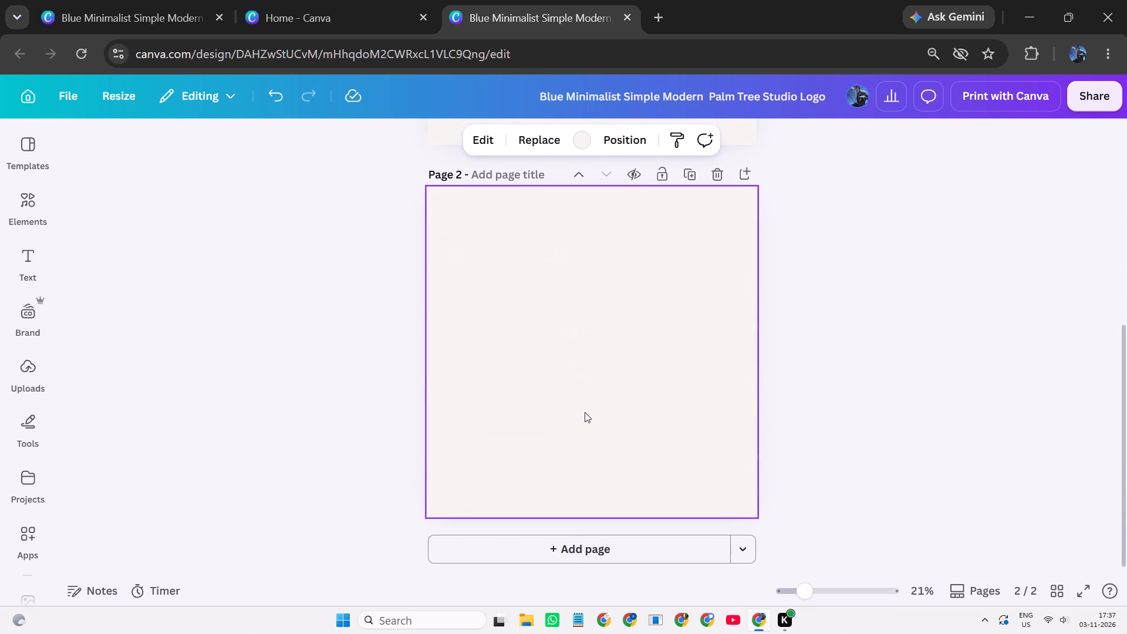
left_click(585, 412)
type("tmiu miu")
left_click(616, 434)
Enlarge the "miu miu" text to about size 77 and centre it near the top edge of page 2.
left_click(595, 353)
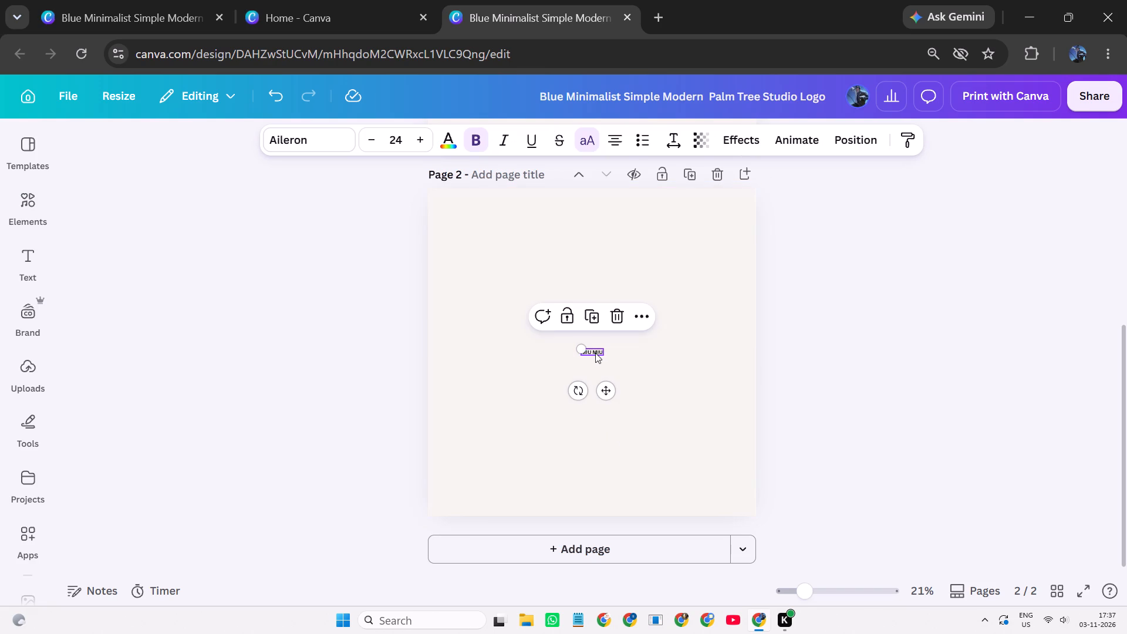
left_click_drag(578, 346, 528, 337)
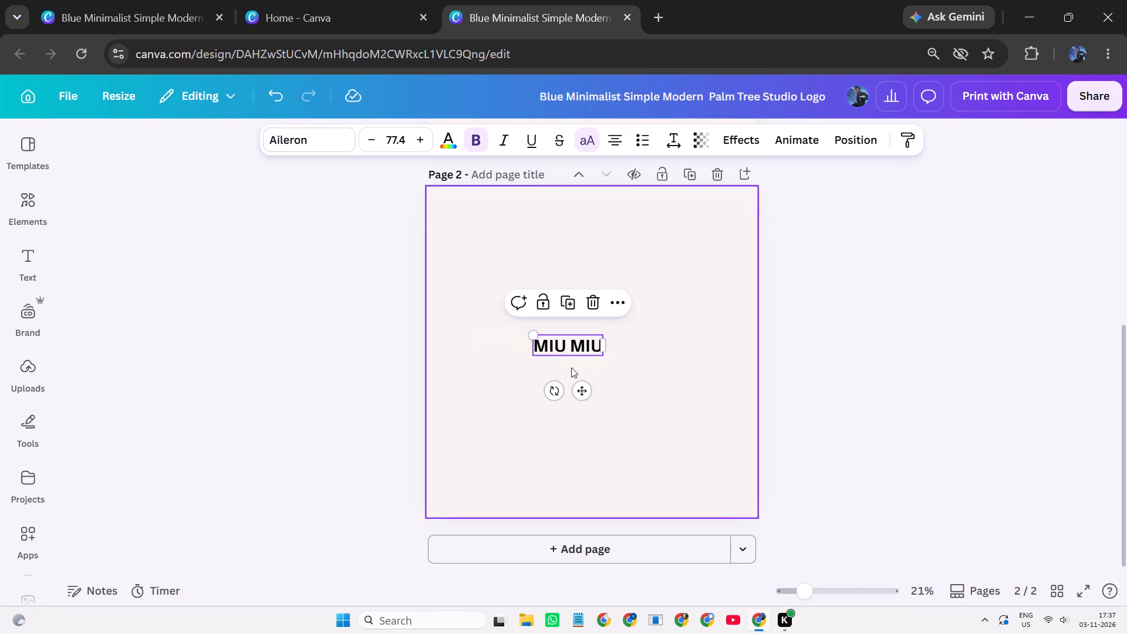
left_click_drag(578, 394, 598, 267)
left_click(595, 339)
left_click(595, 339)
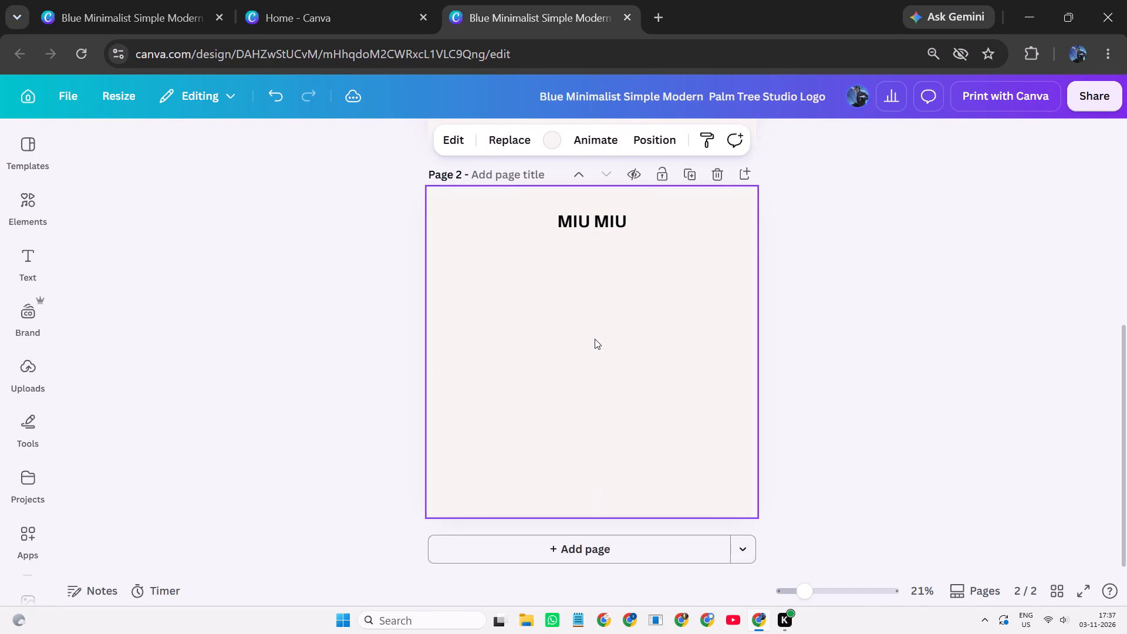
Add a default heading to page 2 and replace its text with "m".
left_click(31, 252)
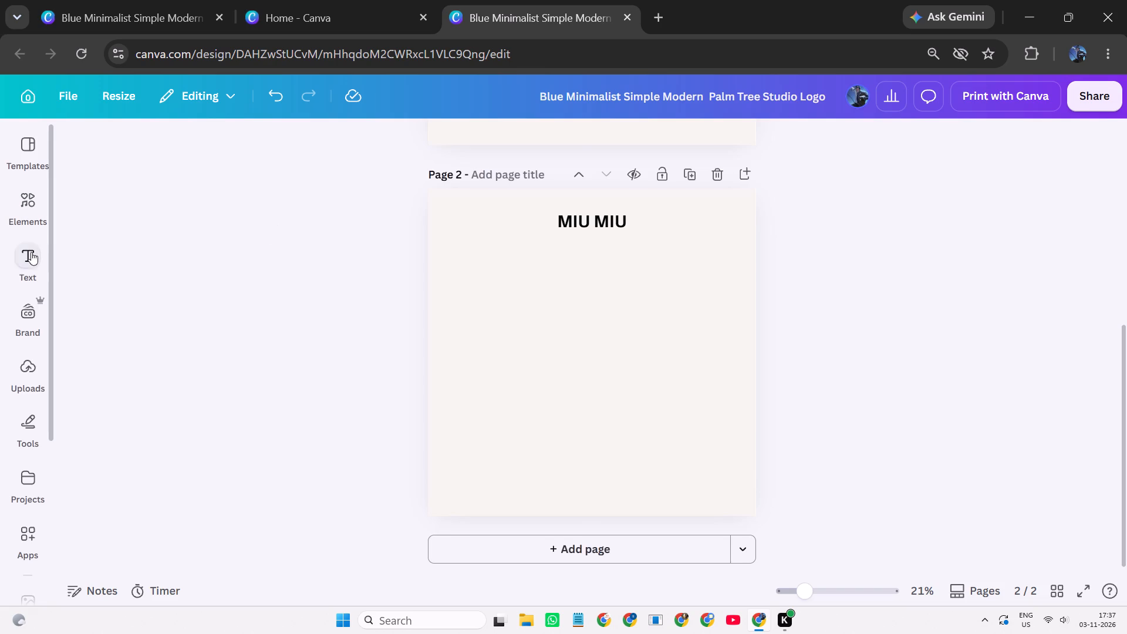
left_click(183, 352)
left_click(200, 390)
left_click(401, 343)
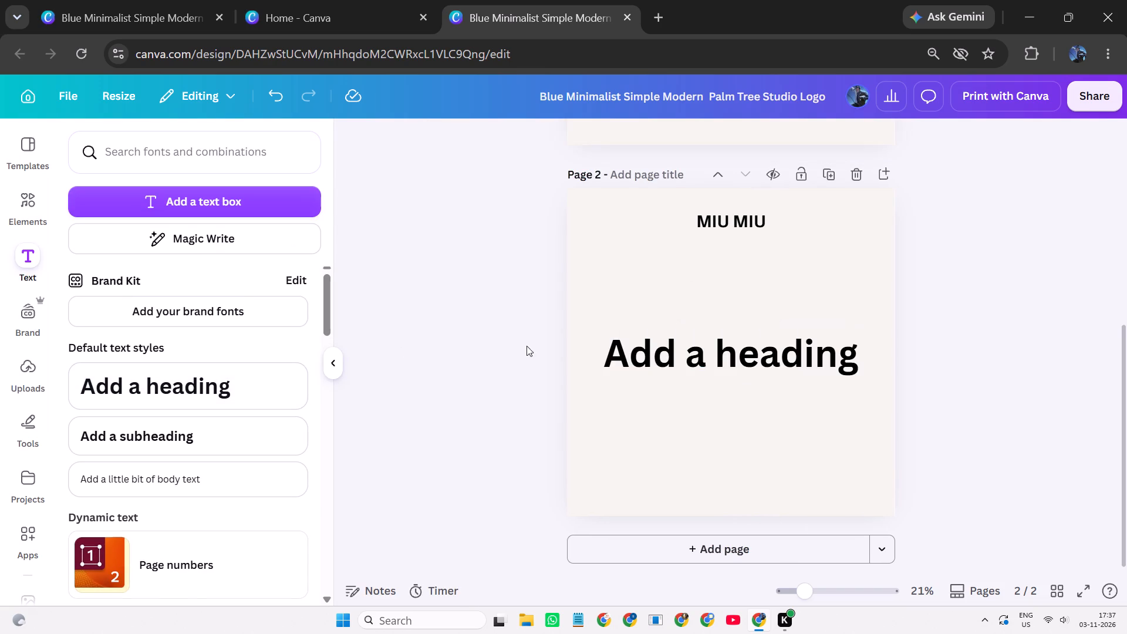
double_click(653, 346)
key("m")
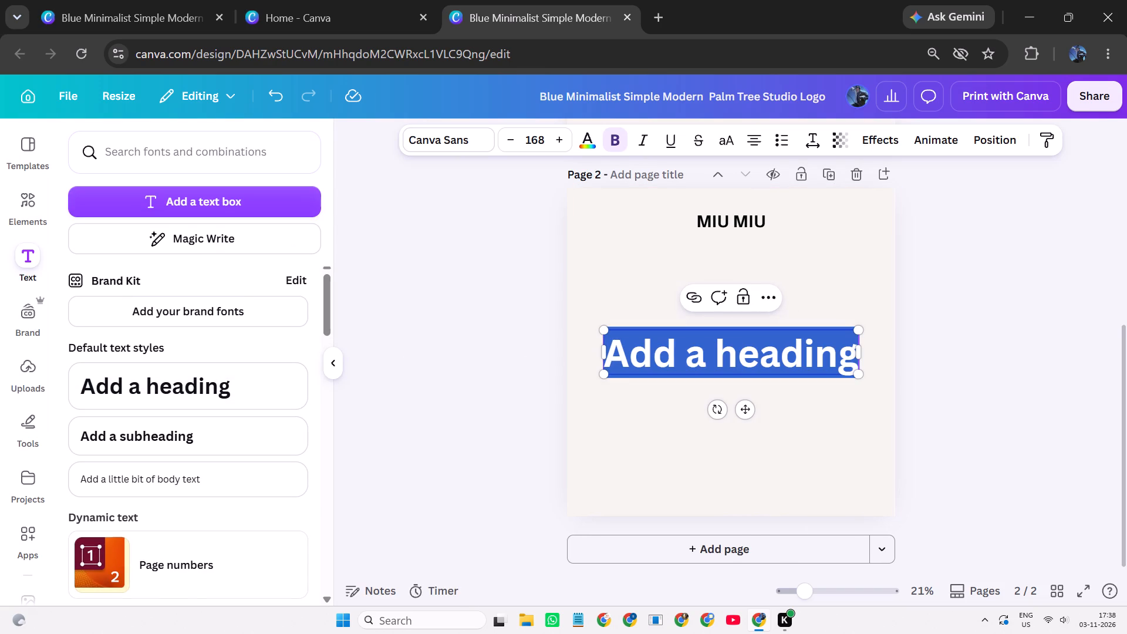
left_click(674, 360)
left_click(674, 360)
left_click(331, 365)
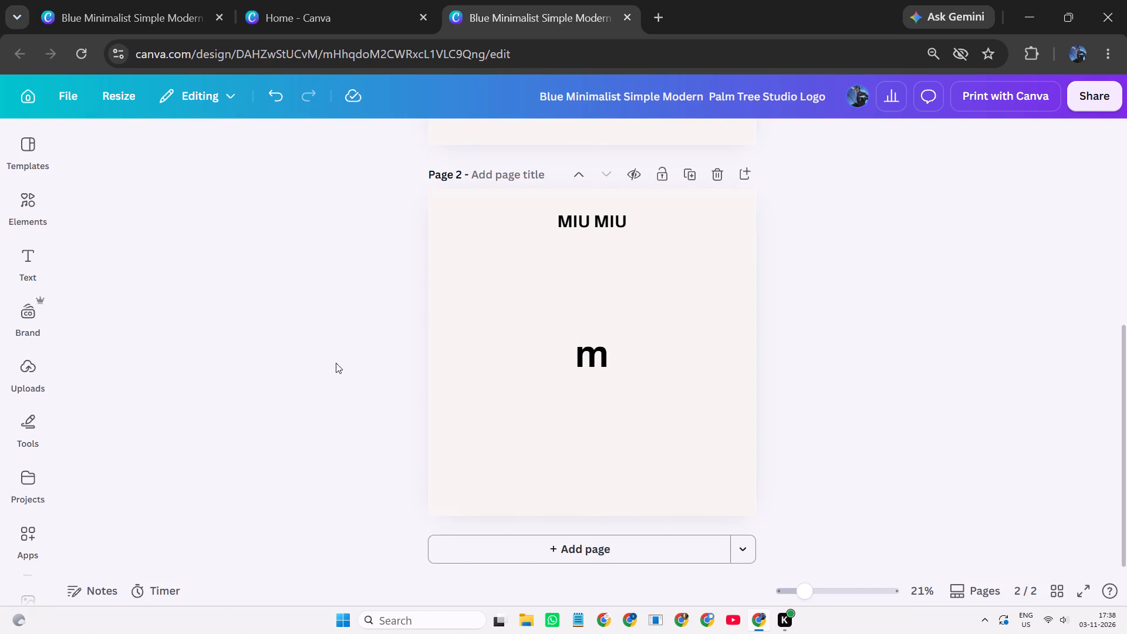
left_click(347, 362)
Enlarge the "m" heading on page 2 to about size 256.
left_click(597, 356)
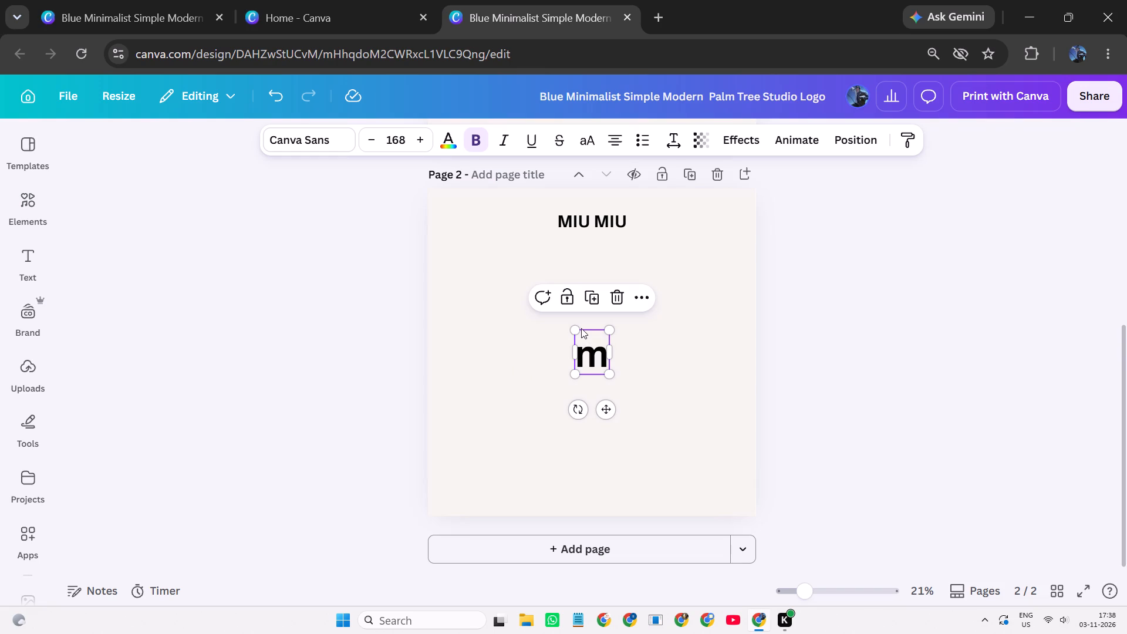
left_click_drag(574, 329, 544, 316)
left_click(632, 330)
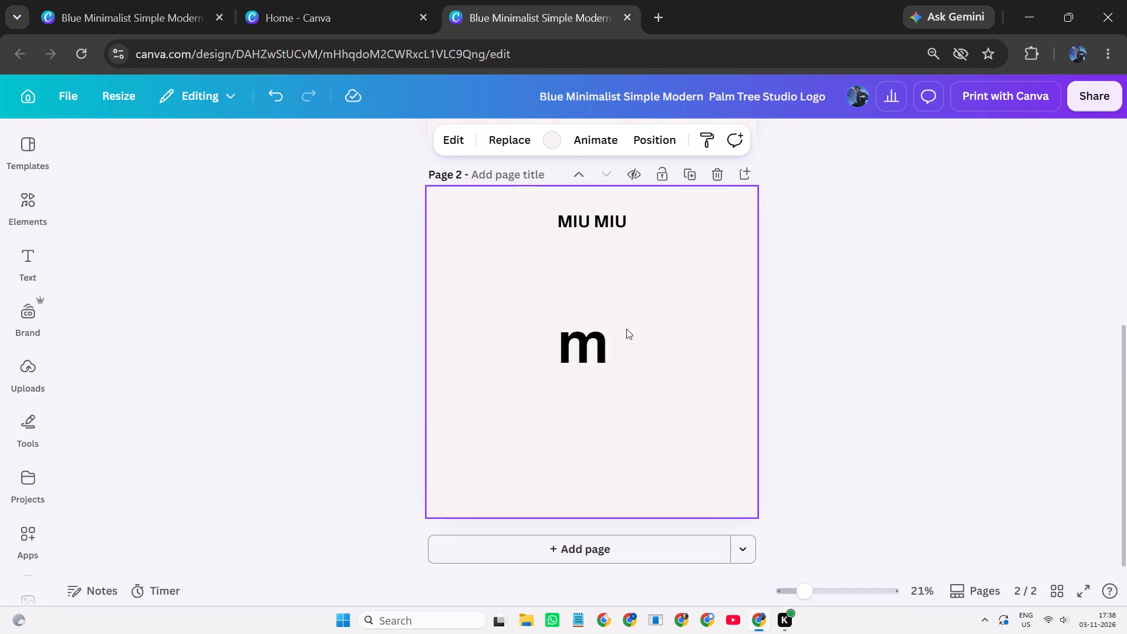
left_click(555, 336)
left_click(660, 294)
scroll(634, 301, "up", 1)
scroll(634, 301, "down", 1)
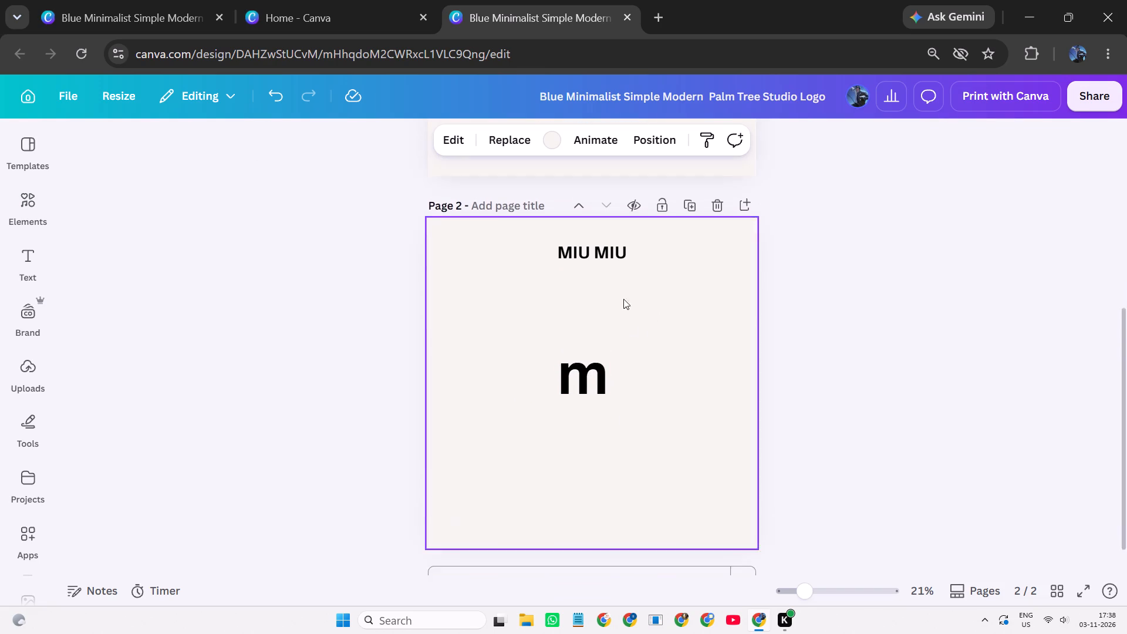
Return to the home page and reopen the Blue Minimalist palm tree logo design.
left_click(38, 95)
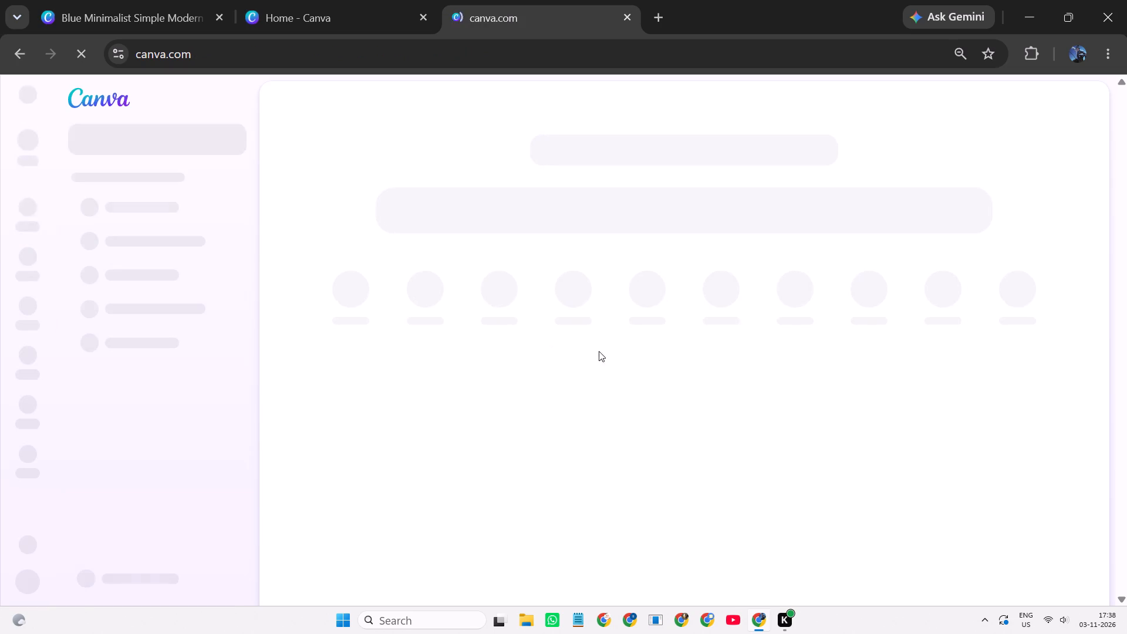
scroll(591, 461, "down", 1)
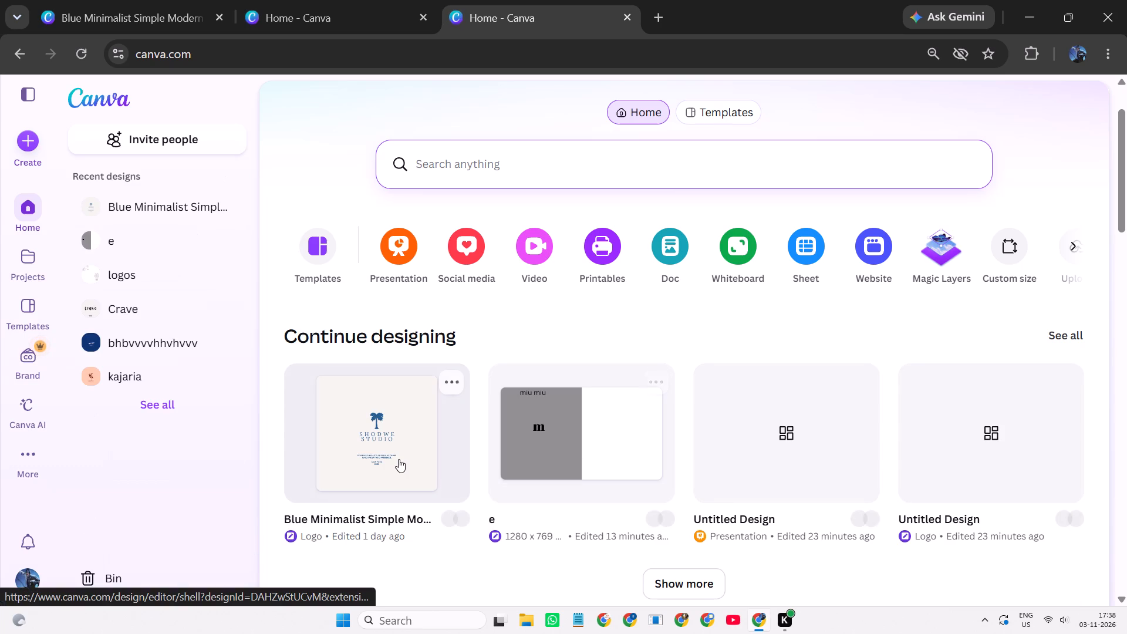
left_click(398, 459)
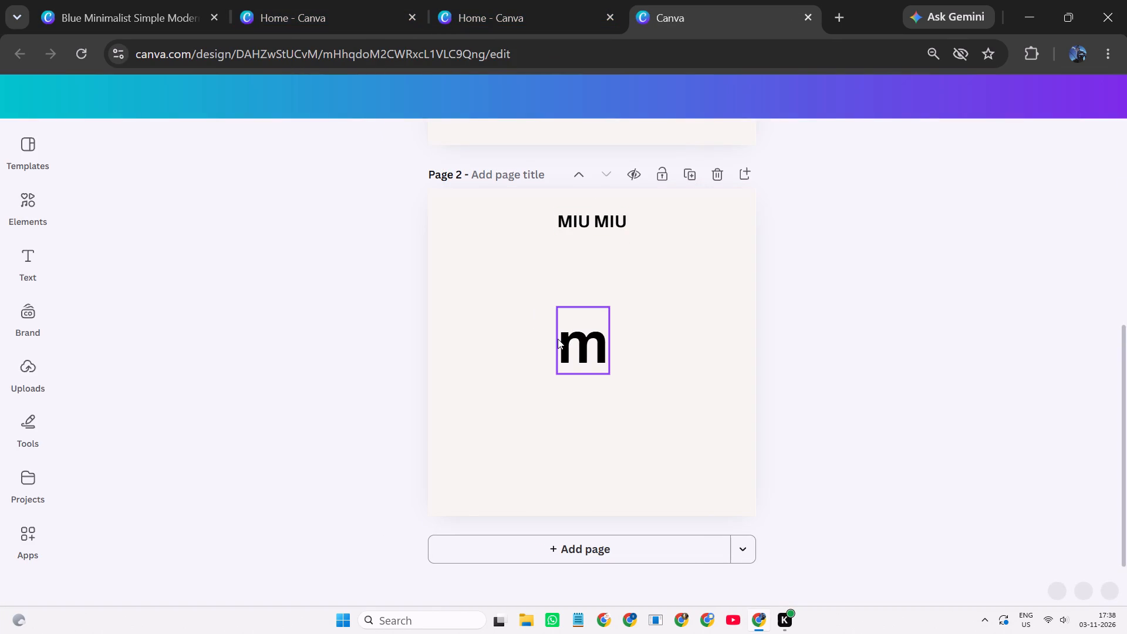
Copy the large "m" heading on page 2 of the logo design.
left_click(557, 339)
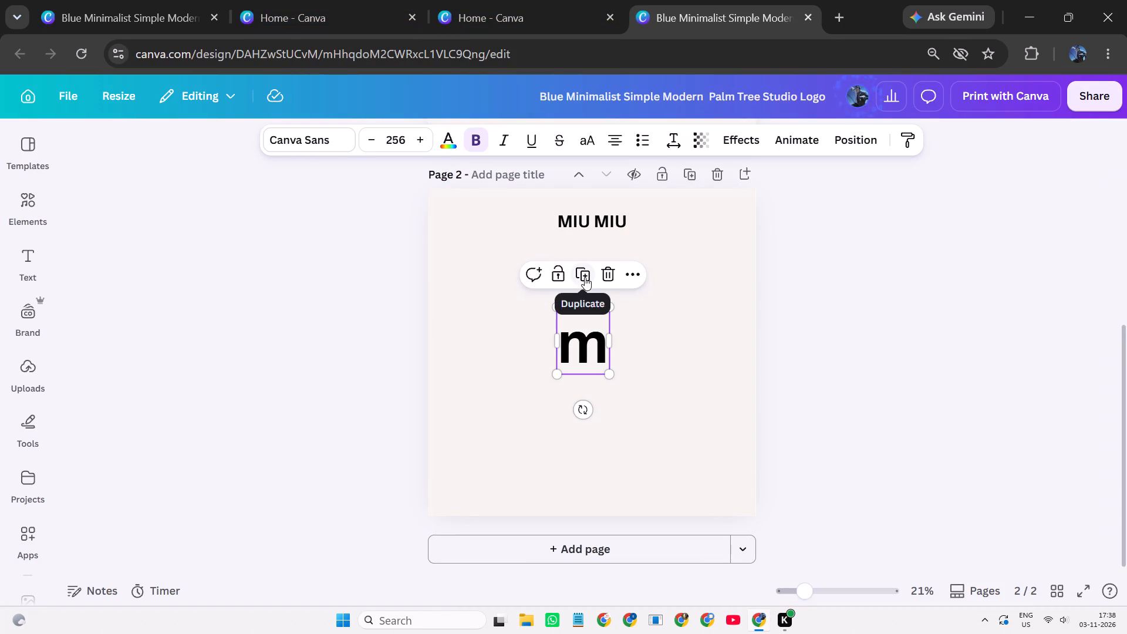
left_click(636, 272)
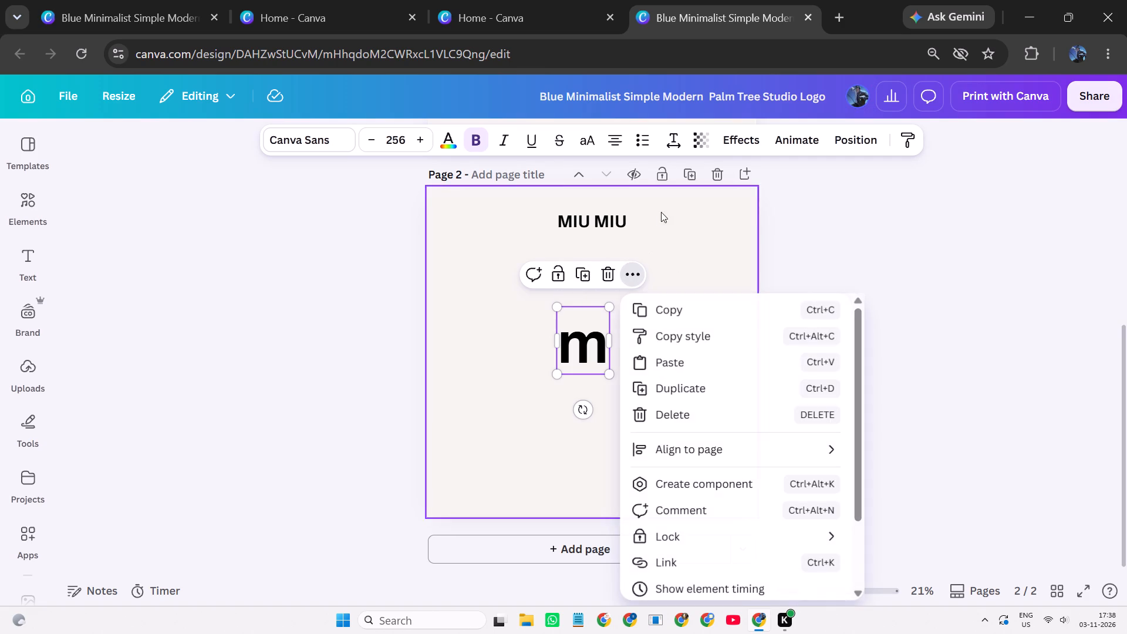
left_click(673, 310)
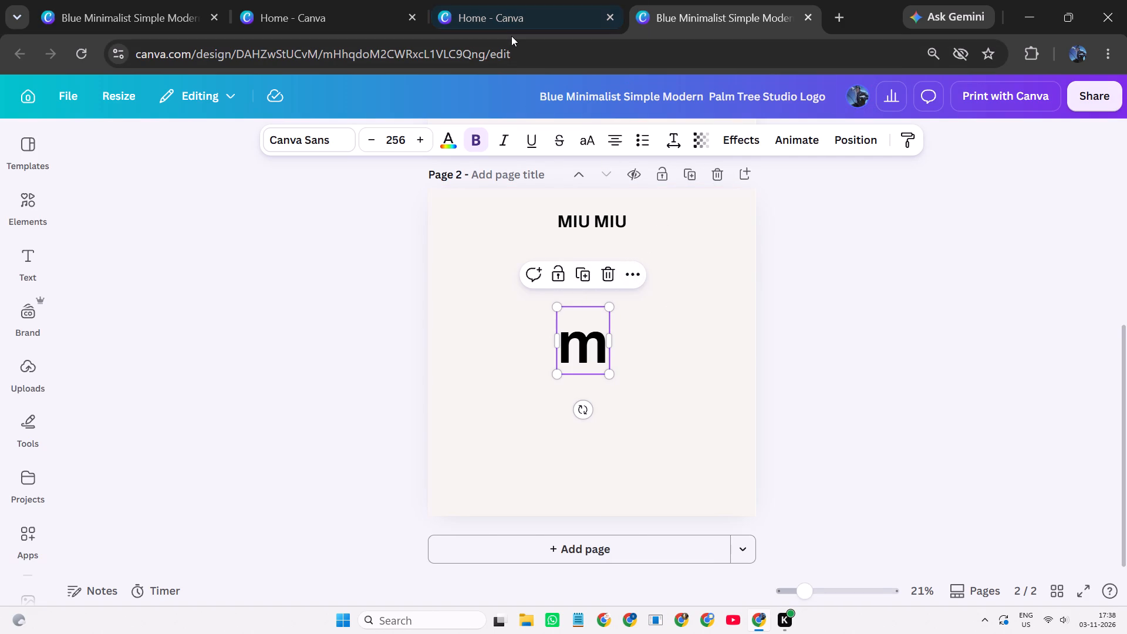
Open the 1280 × 769 px design "e" from the recent designs on the home page.
left_click(512, 32)
double_click(600, 444)
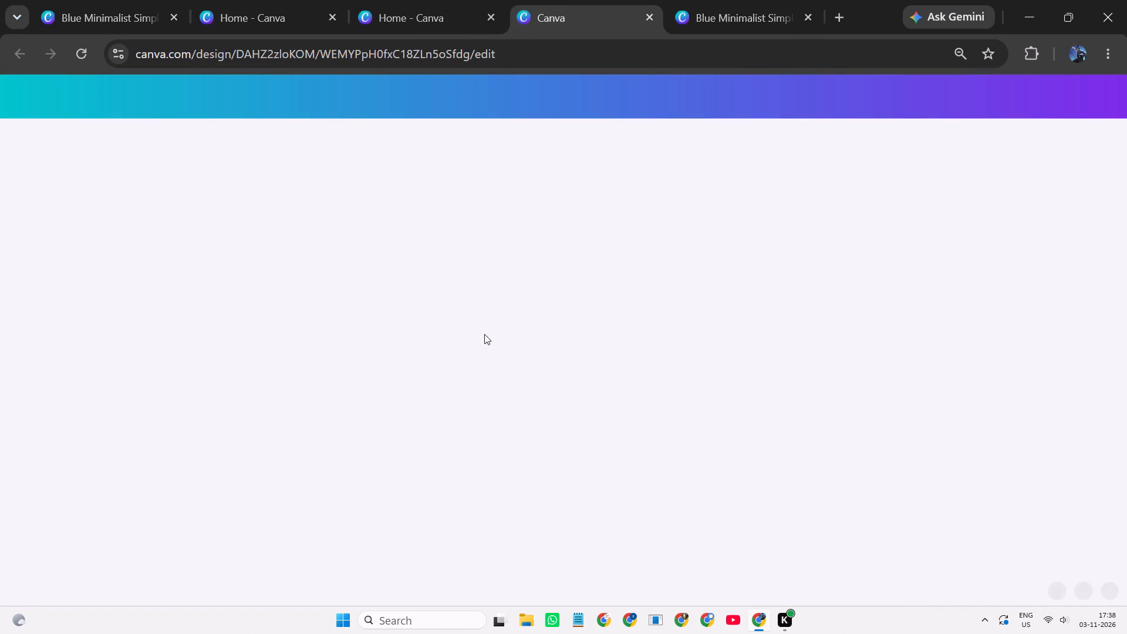
Close the duplicate logo design and both home page tabs, keeping design "e" and the reopened logo design.
left_click(399, 28)
left_click(298, 8)
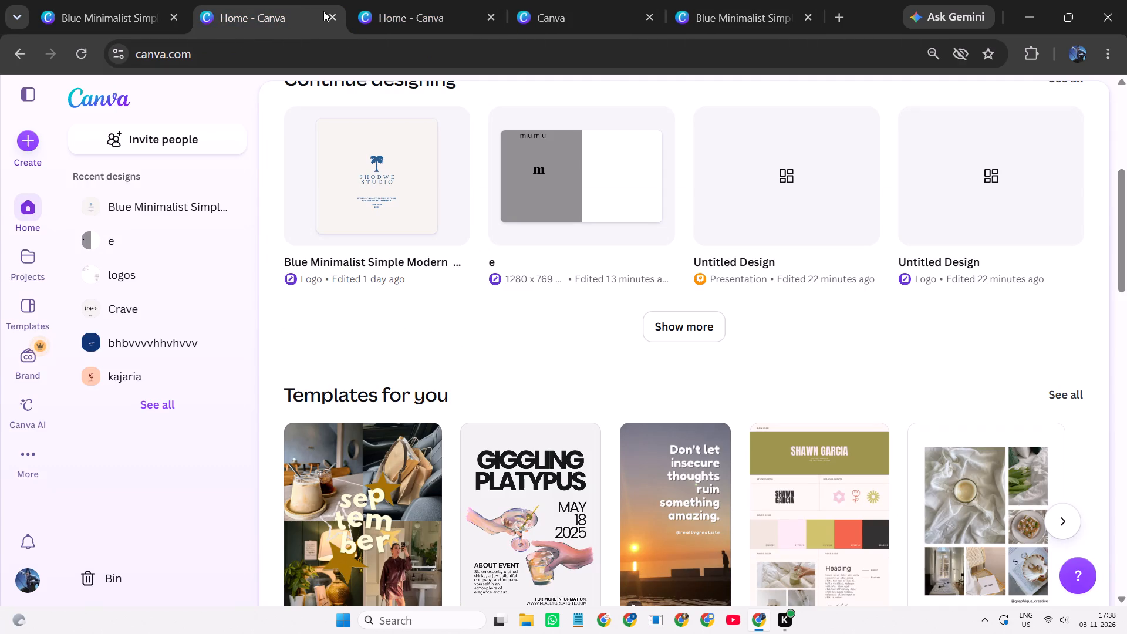
left_click(80, 3)
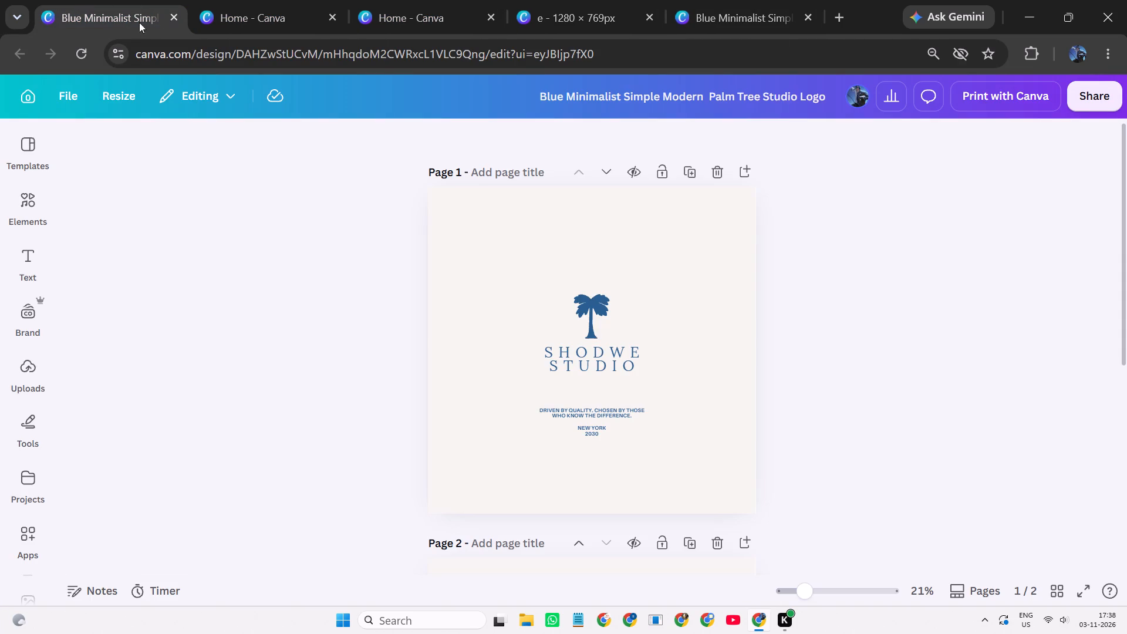
left_click(170, 13)
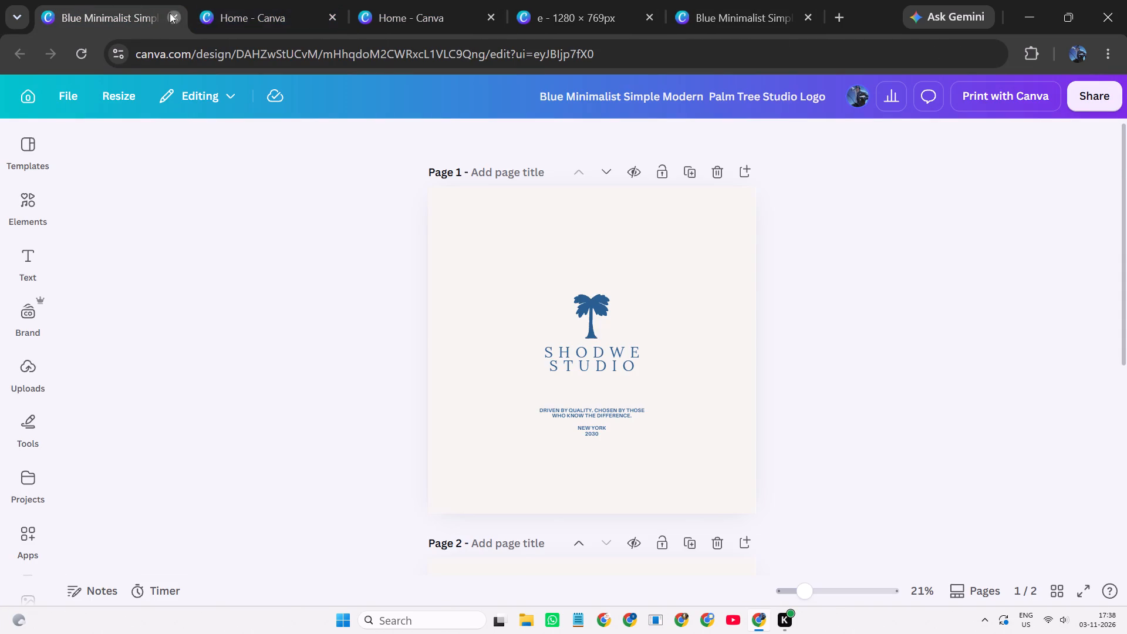
left_click(167, 13)
left_click(167, 13)
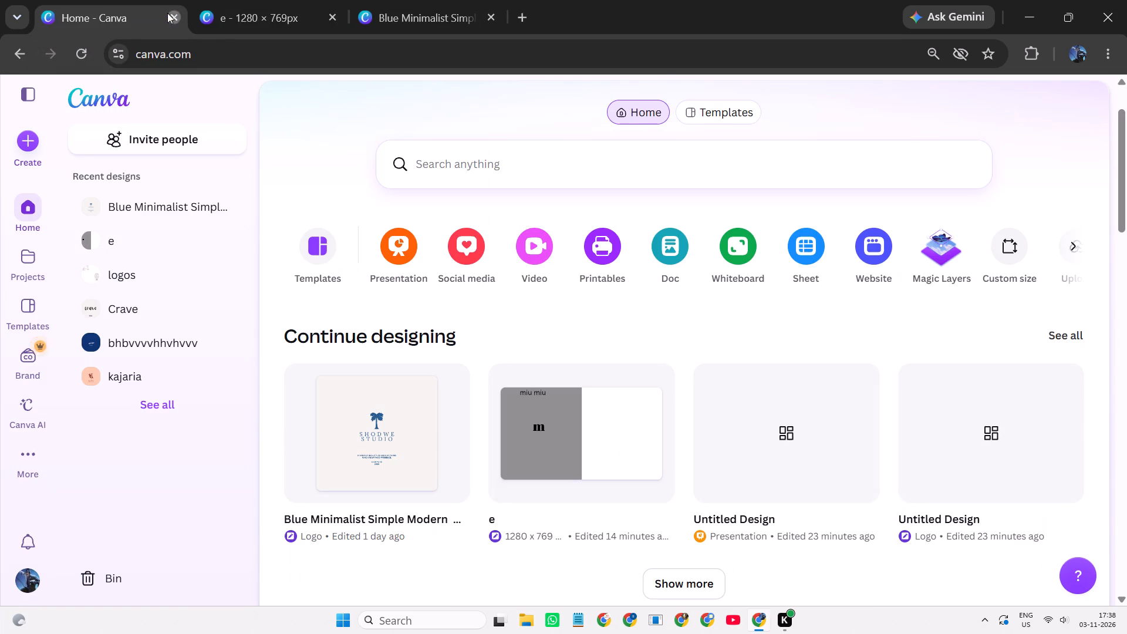
left_click(205, 12)
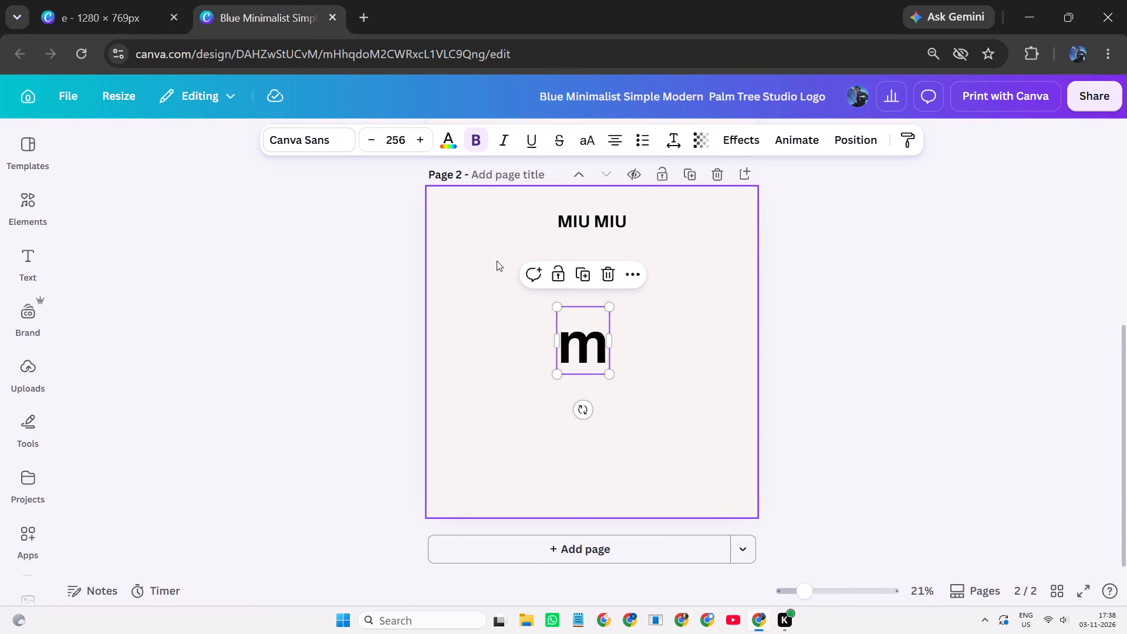
Paste the copied "m" into design "e" and move it toward the middle of the grey panel, over the serif m.
left_click(116, 21)
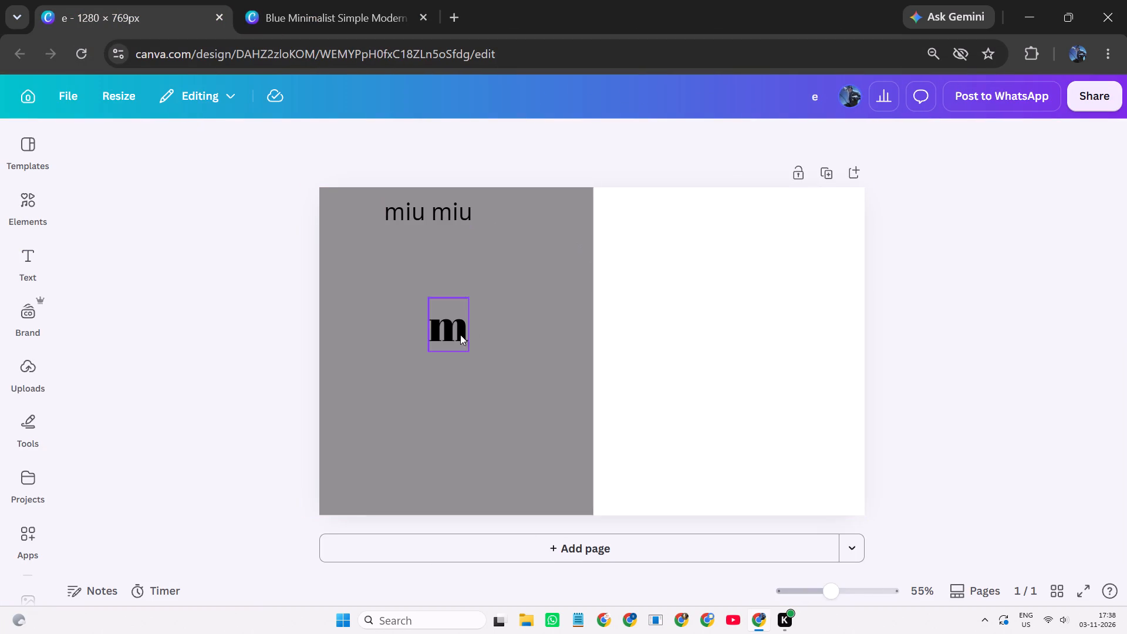
left_click(460, 335)
left_click(547, 393)
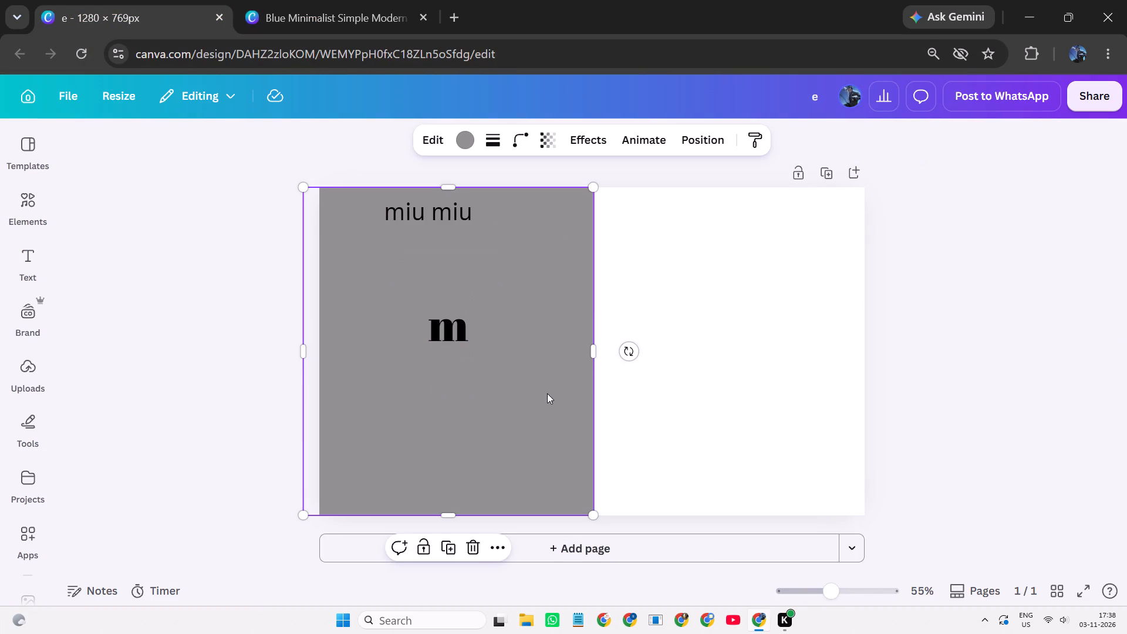
key("ctrl+v")
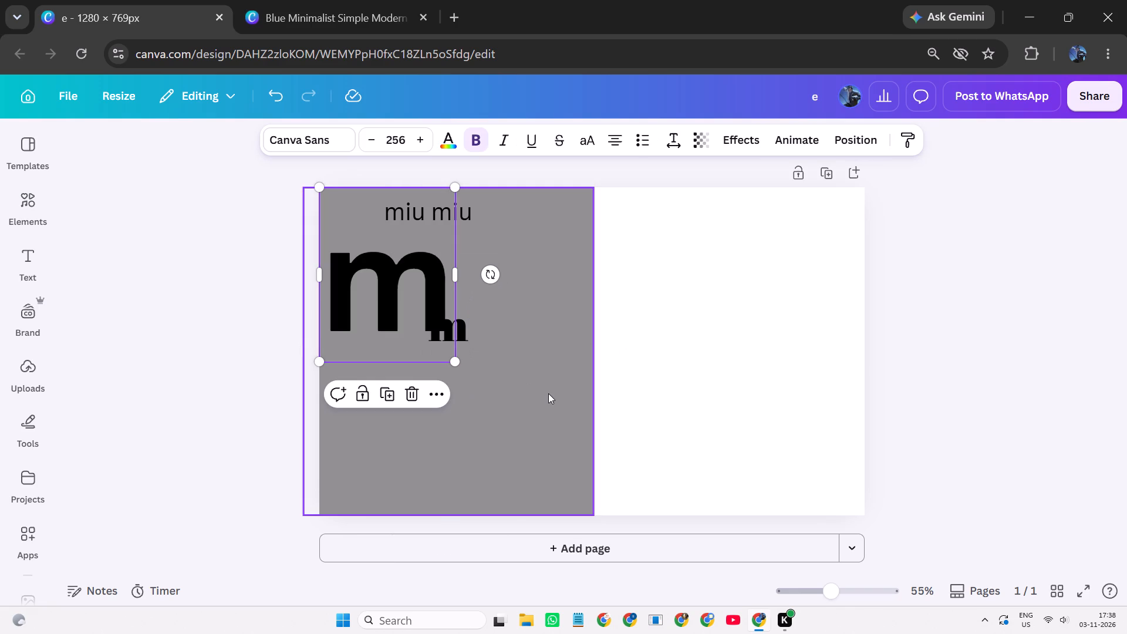
left_click_drag(342, 315, 441, 390)
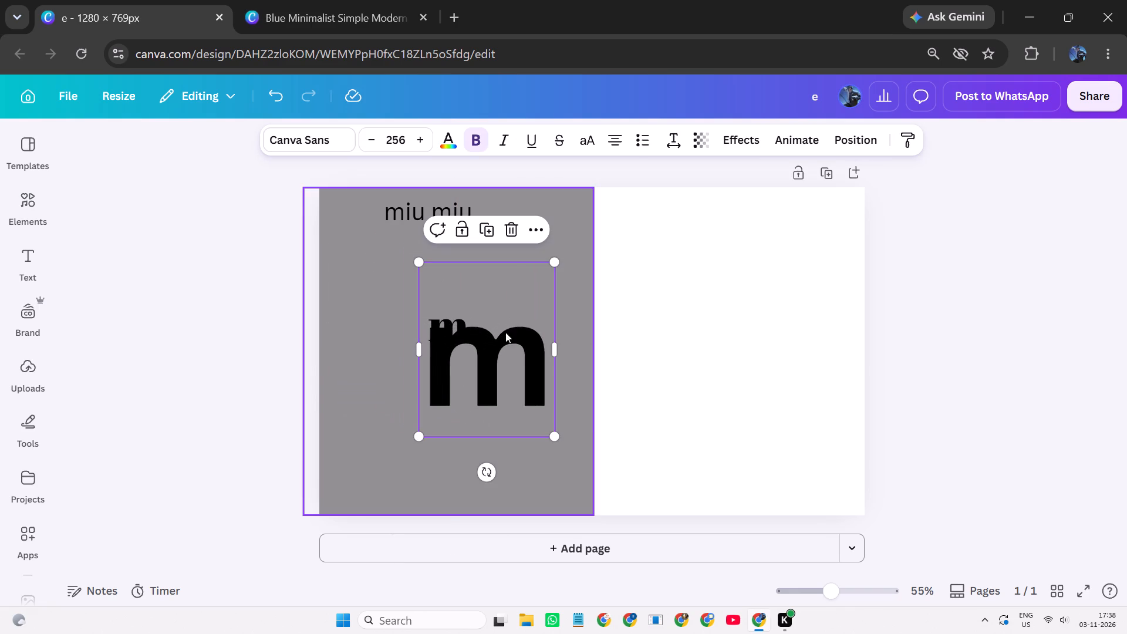
Delete the pasted "m" from design "e" and return to the logo design.
left_click(511, 235)
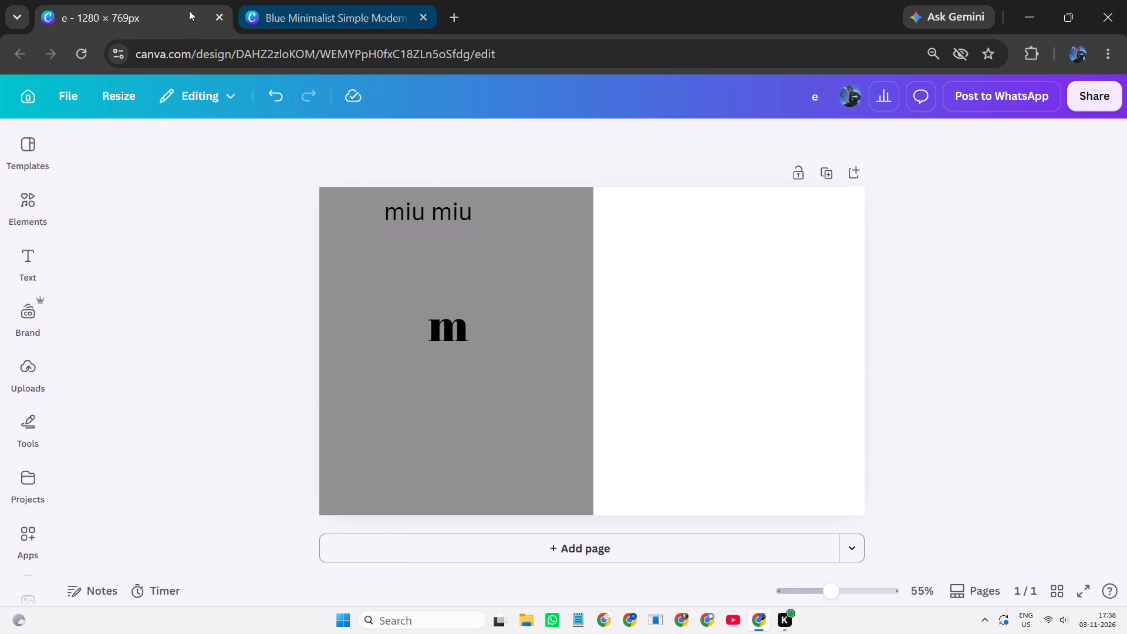
left_click(174, 13)
left_click(275, 23)
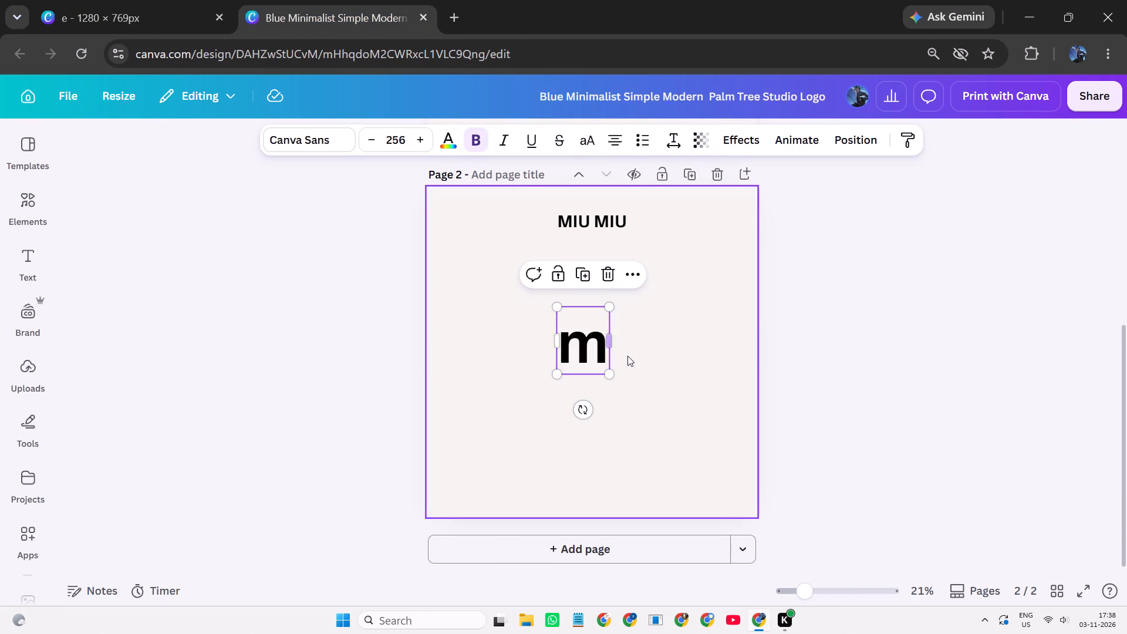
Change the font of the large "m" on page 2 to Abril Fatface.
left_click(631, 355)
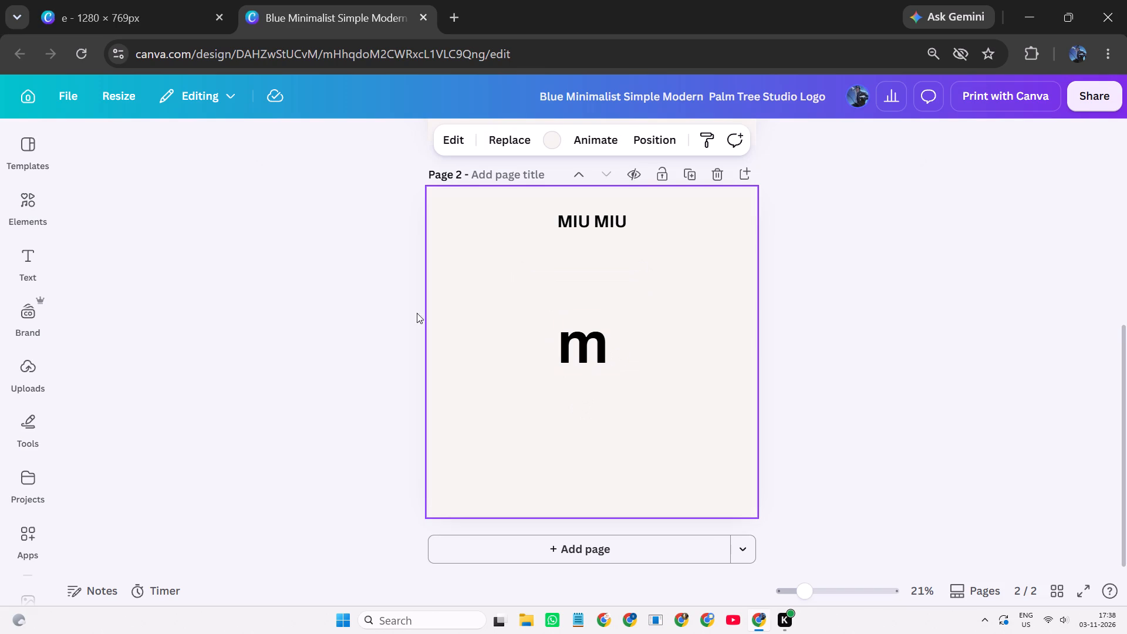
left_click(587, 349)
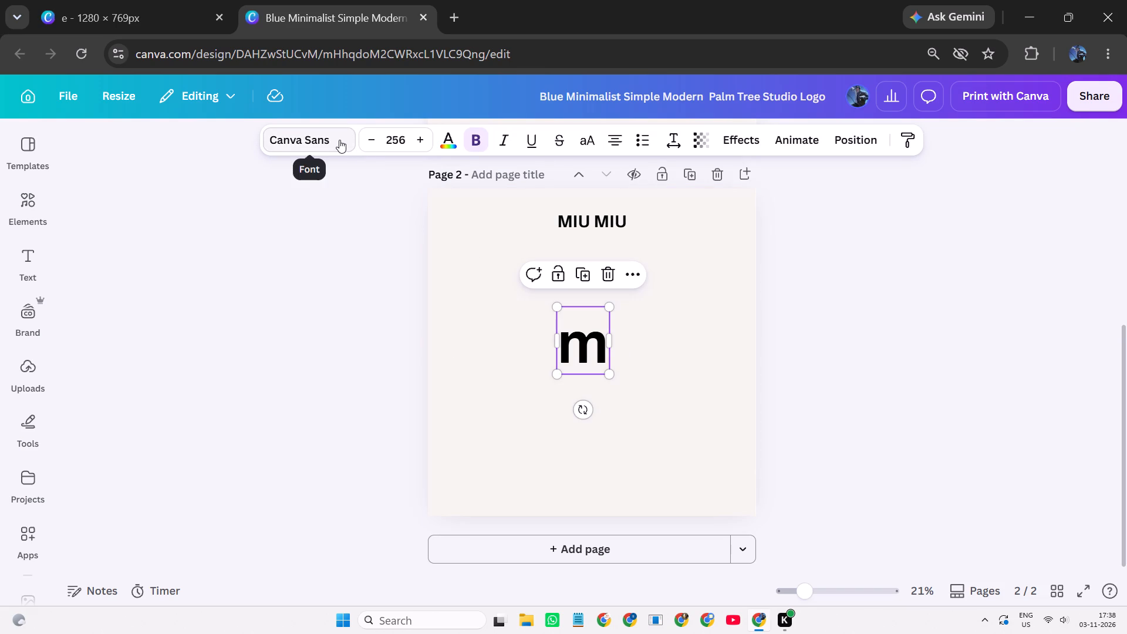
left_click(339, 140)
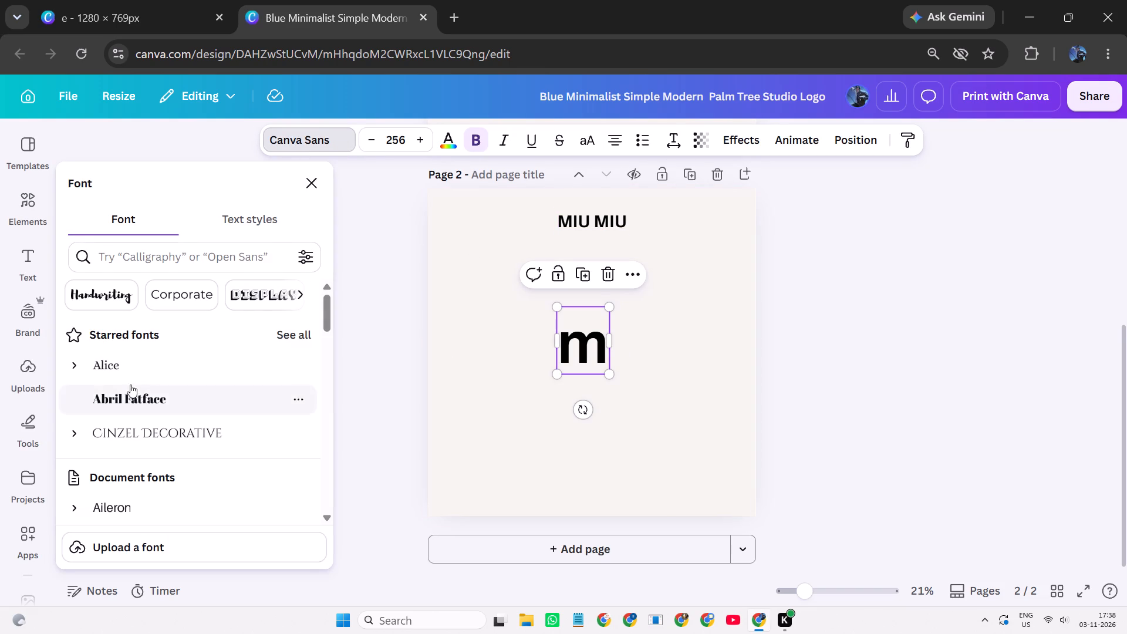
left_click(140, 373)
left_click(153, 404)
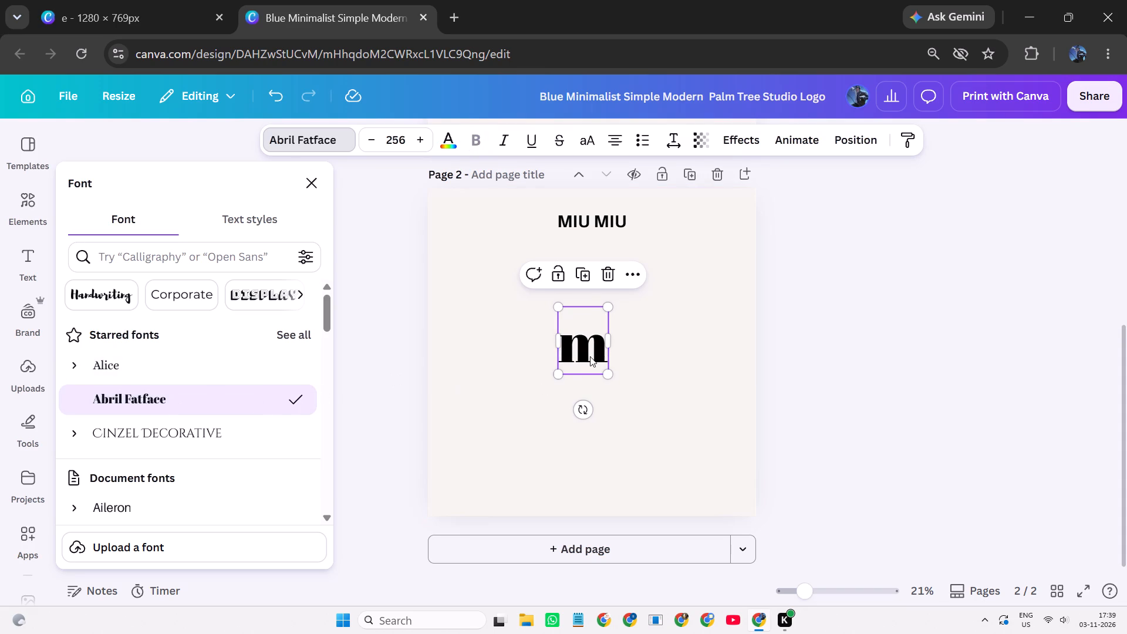
Duplicate the large "m" and arrange the two letters side by side with a small gap between them.
left_click(583, 277)
left_click_drag(594, 340, 637, 340)
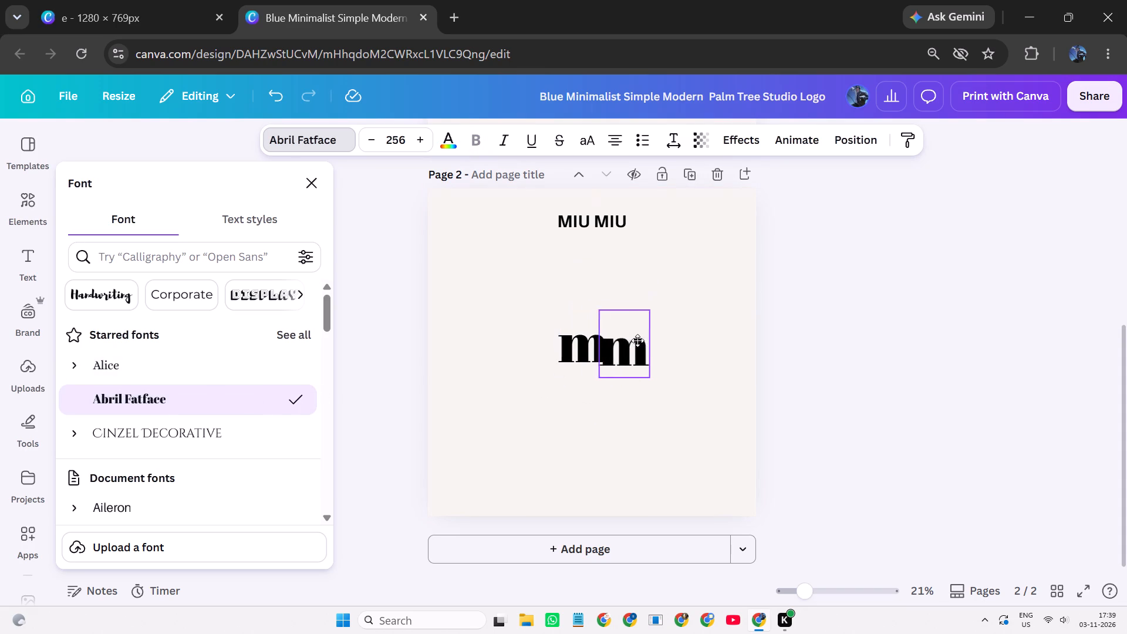
left_click_drag(637, 340, 638, 340)
left_click(685, 318)
left_click(588, 468)
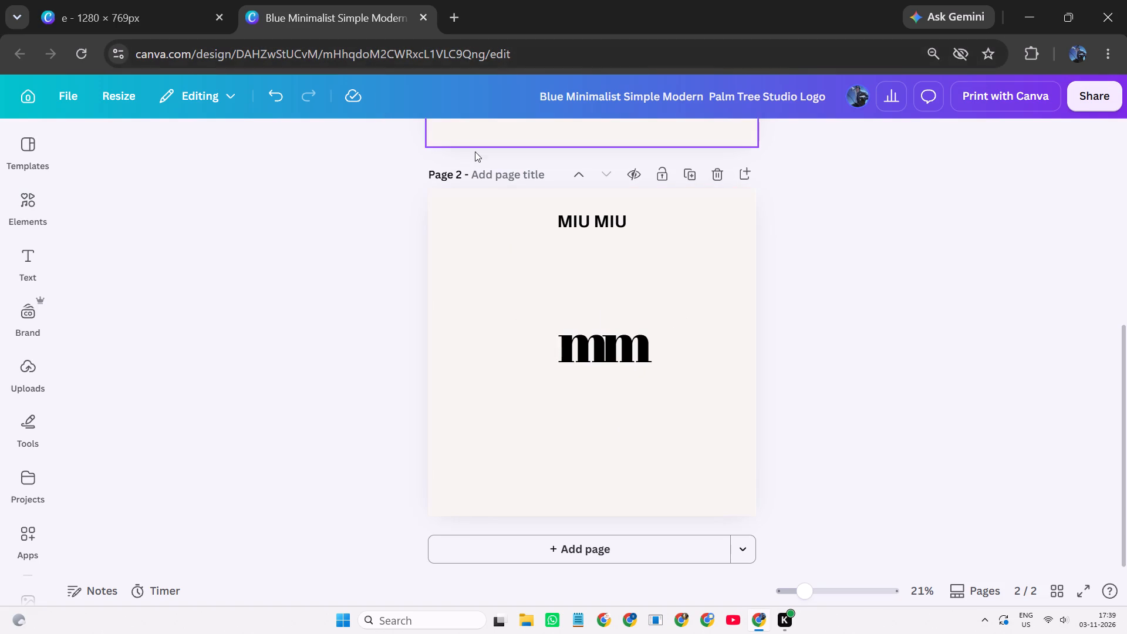
left_click_drag(559, 329, 566, 332)
left_click_drag(581, 350, 576, 351)
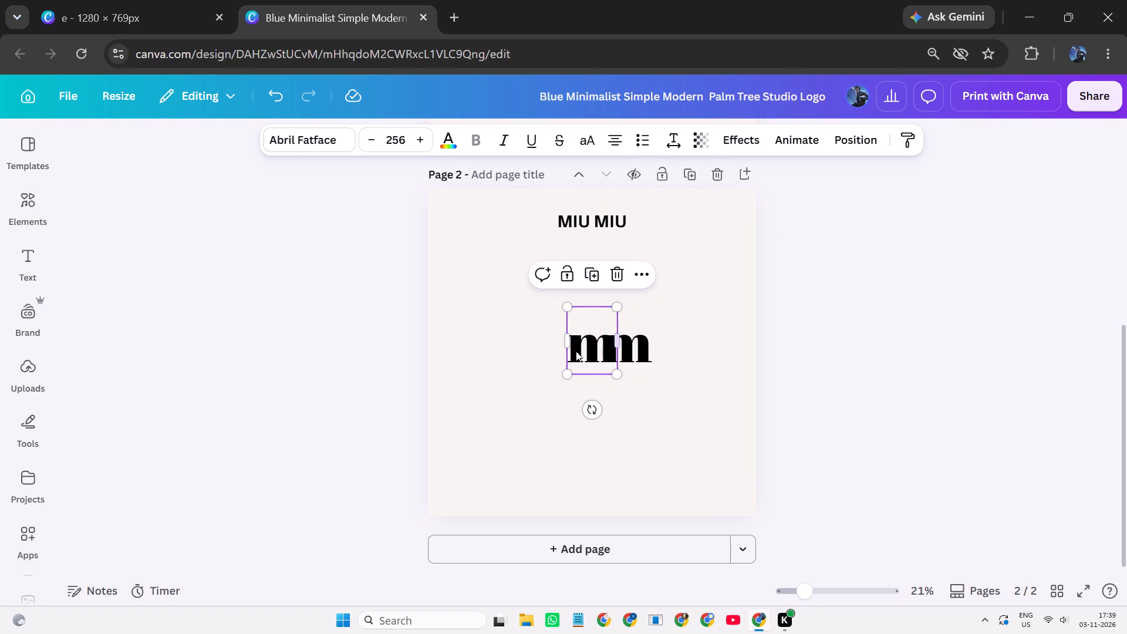
left_click_drag(576, 351, 558, 352)
Set the left "m" of the pair in uppercase Cinzel Decorative.
left_click(316, 141)
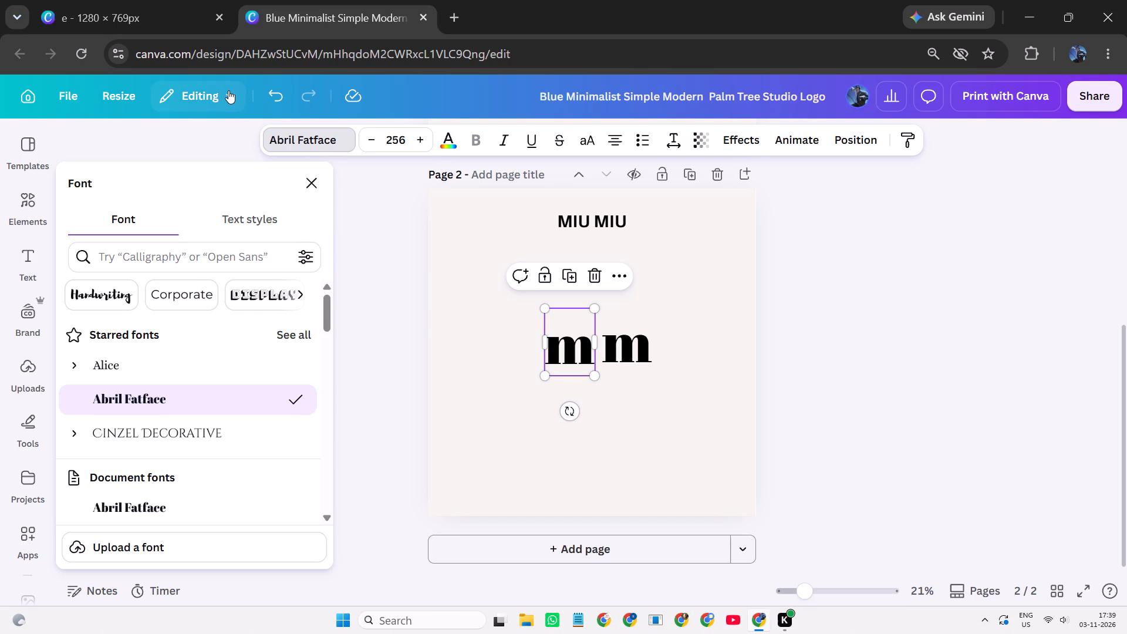
left_click(223, 437)
scroll(215, 431, "down", 1)
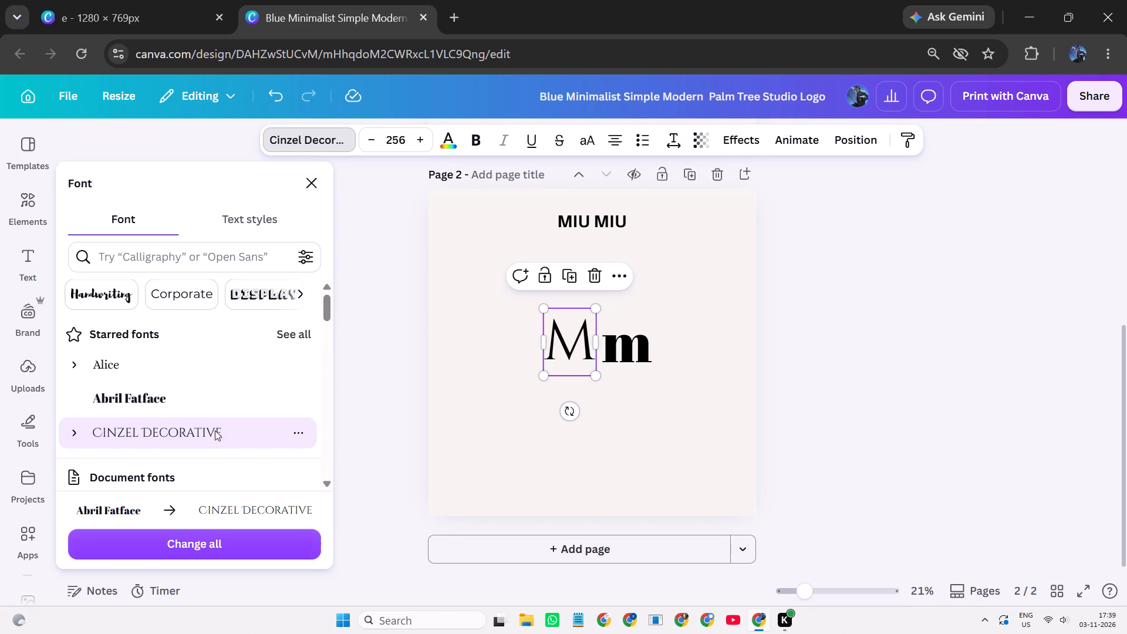
left_click(589, 142)
left_click(589, 142)
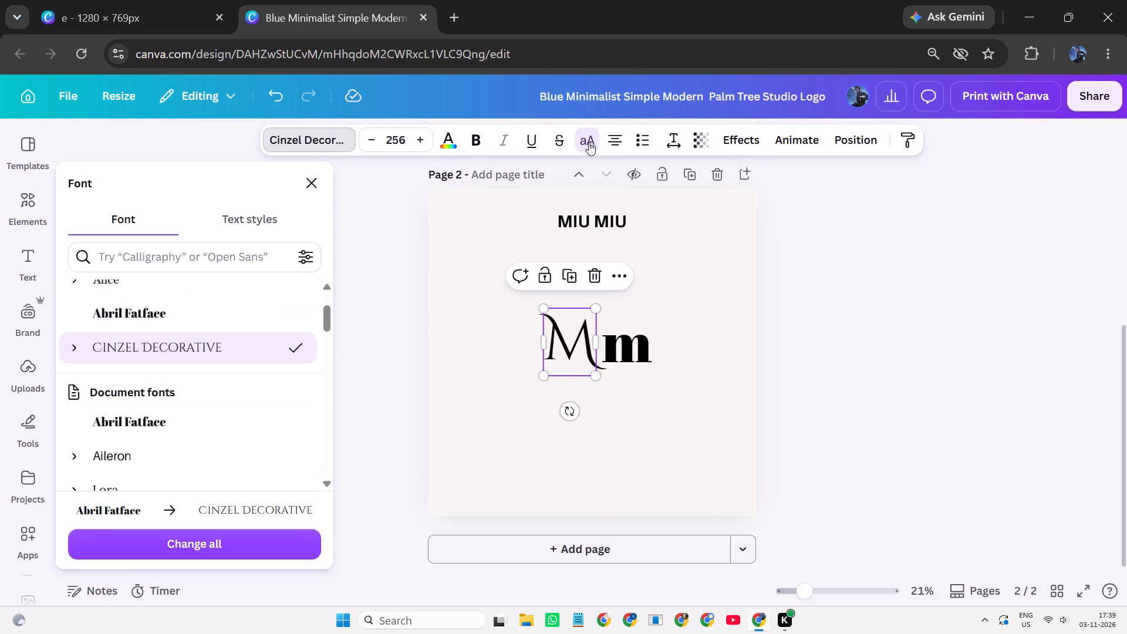
left_click(589, 142)
Set the right "m" of the pair in uppercase Cinzel Decorative to match the left letter.
left_click(674, 371)
left_click(618, 338)
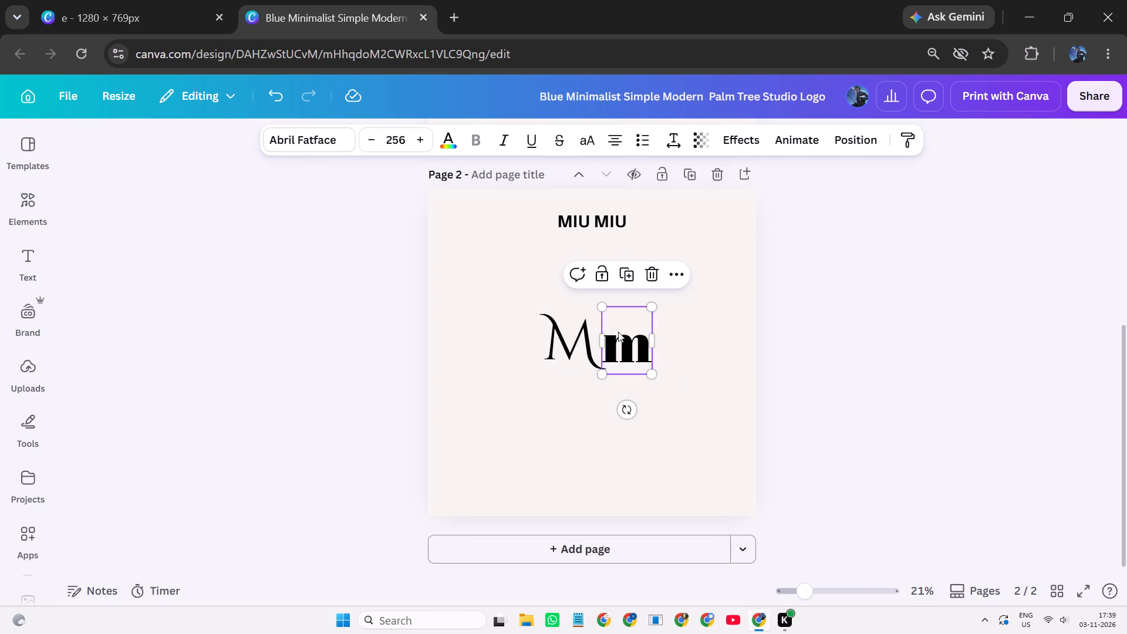
double_click(579, 144)
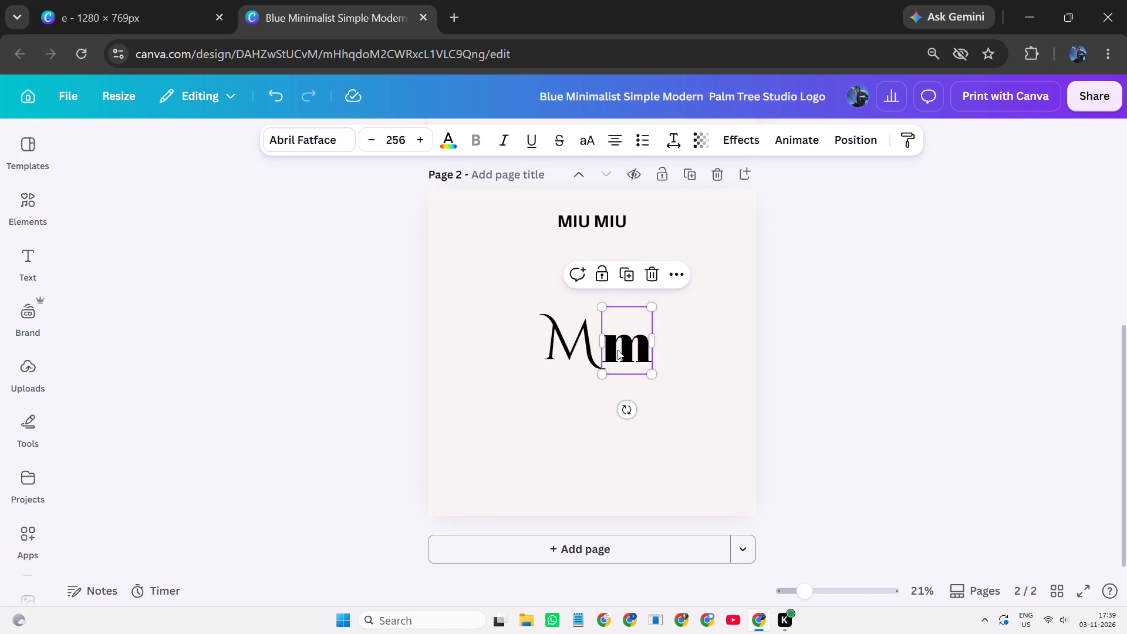
left_click(618, 350)
left_click(281, 132)
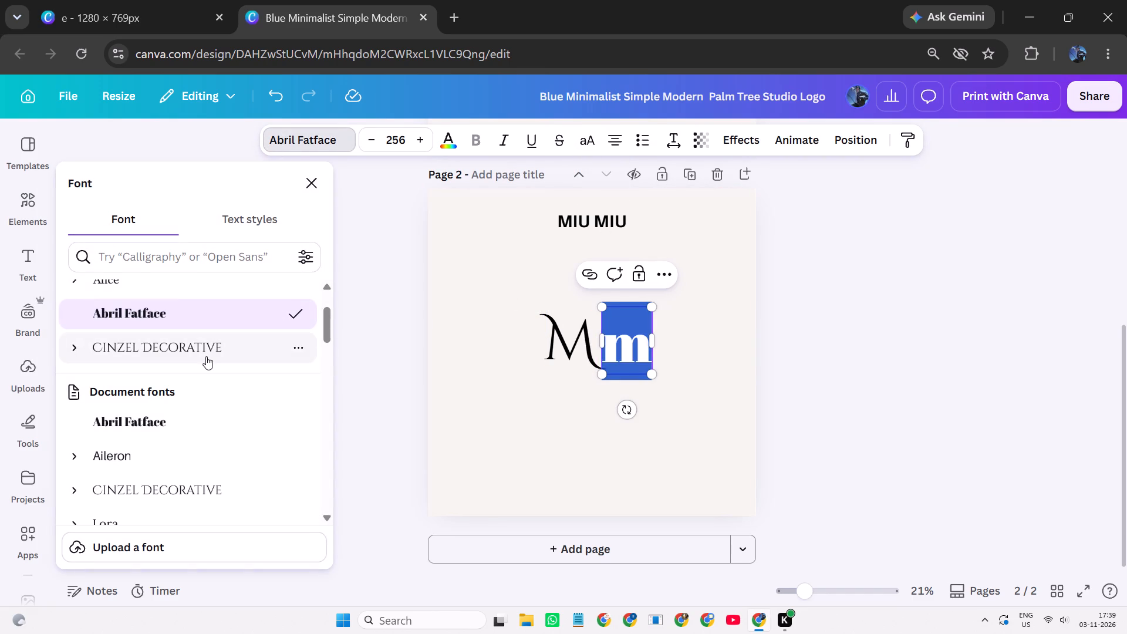
left_click(206, 356)
left_click(593, 141)
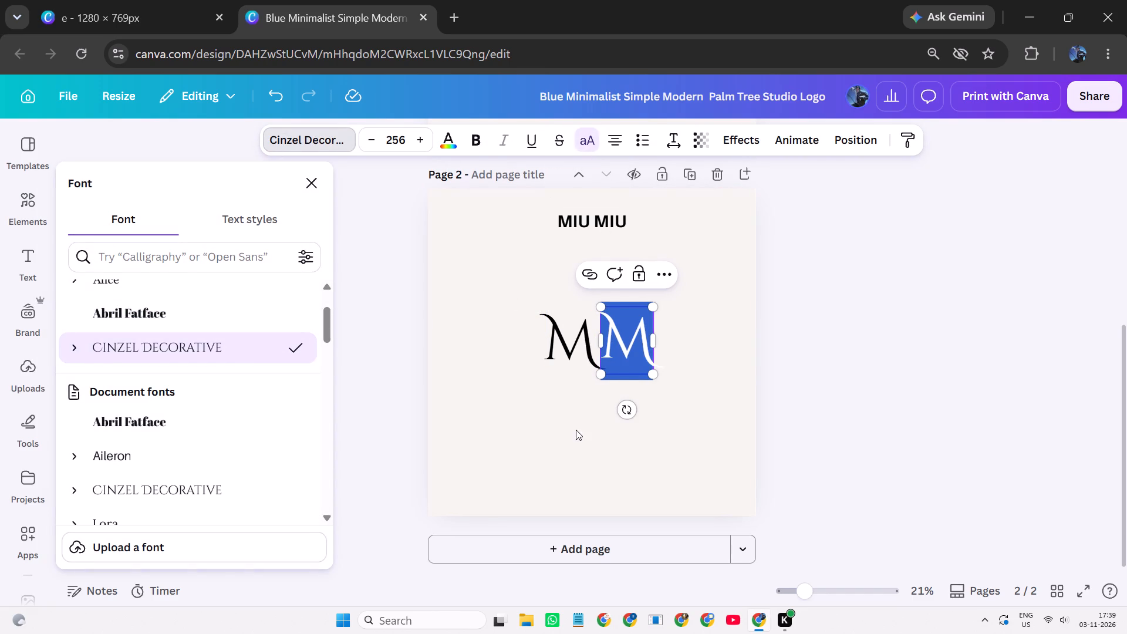
left_click(576, 430)
Lower the right M slightly and rotate it 180° so it reads as a W.
left_click_drag(624, 347, 621, 353)
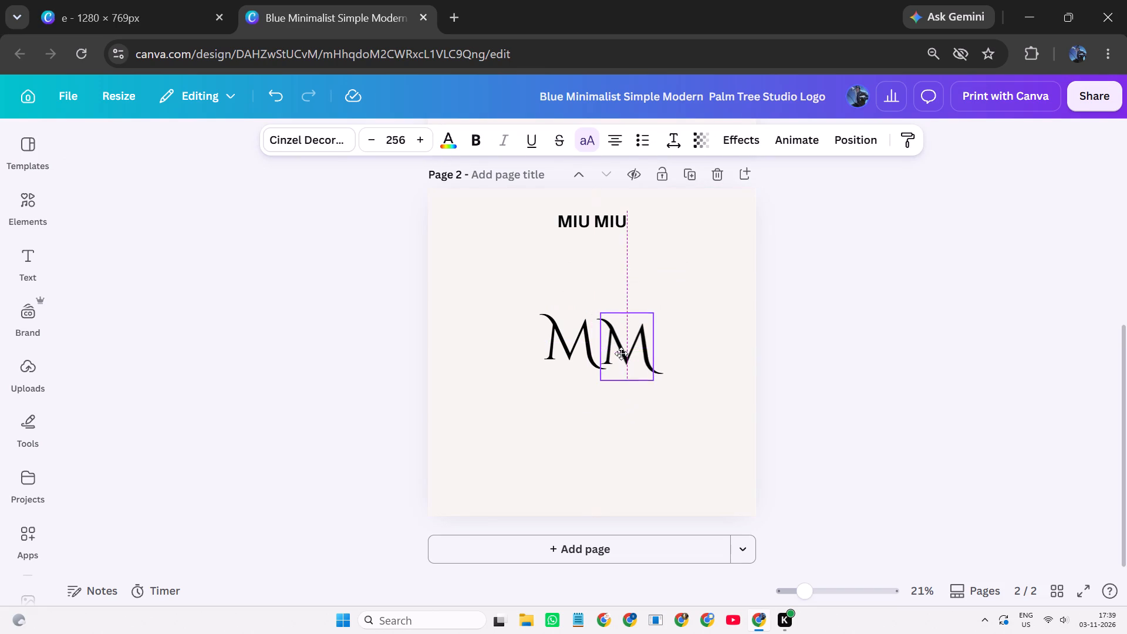
left_click_drag(621, 353, 622, 354)
left_click_drag(627, 414, 627, 267)
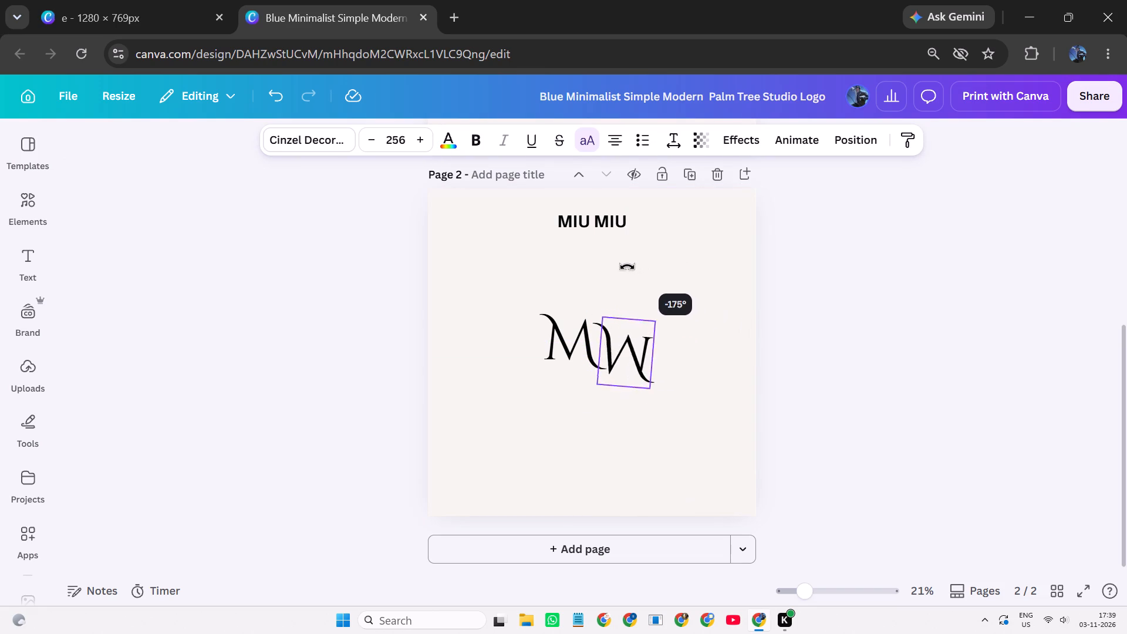
left_click_drag(627, 267, 638, 271)
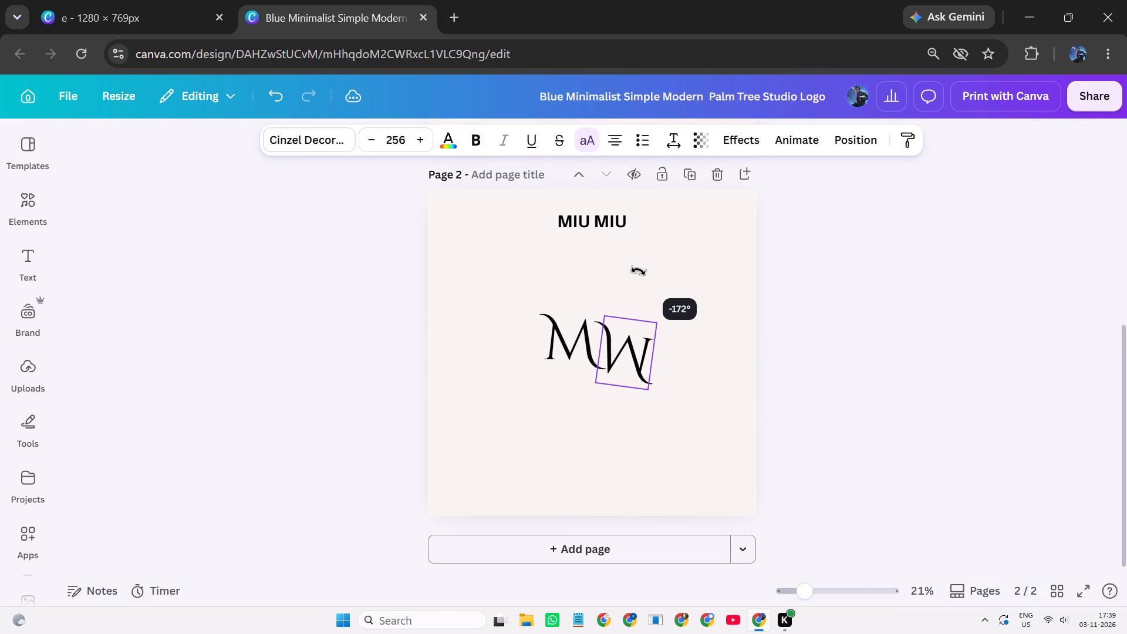
left_click_drag(638, 271, 625, 277)
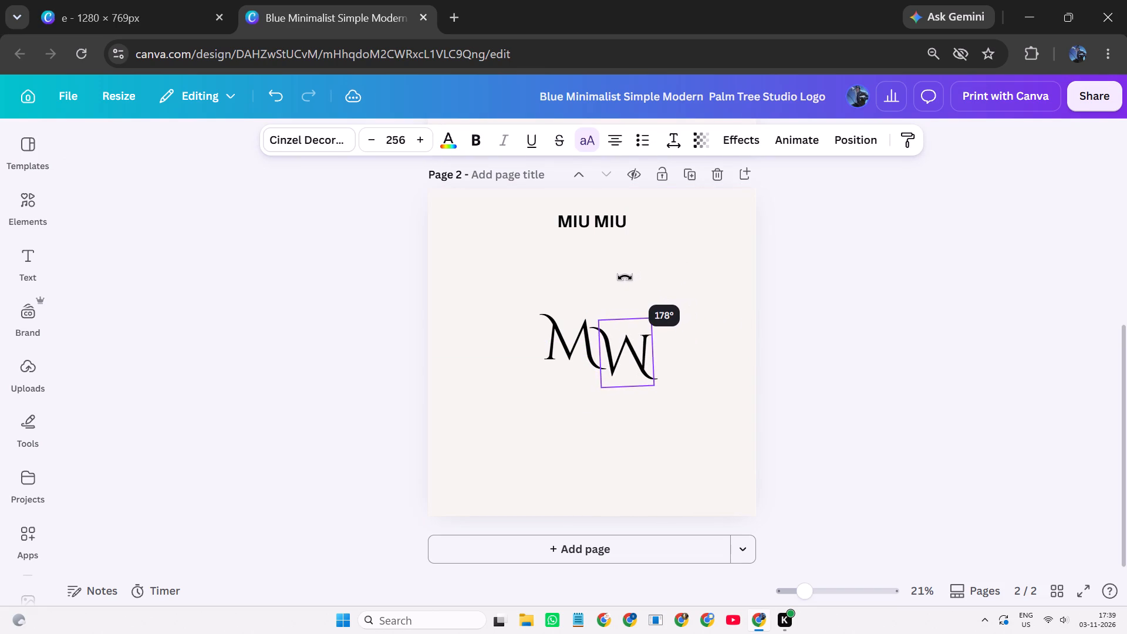
left_click_drag(625, 277, 626, 277)
left_click_drag(575, 459, 573, 452)
Move the flipped M up against the upright M, aligning their top edges so the swashes meet.
left_click(534, 327)
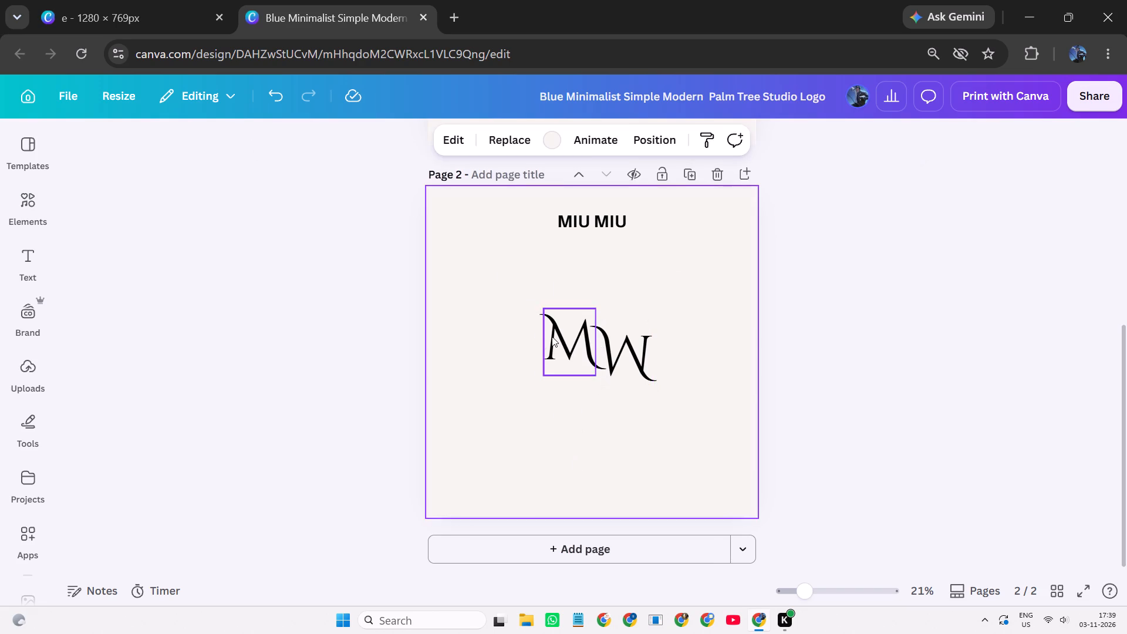
left_click(552, 337)
left_click(606, 407)
left_click_drag(630, 366, 627, 356)
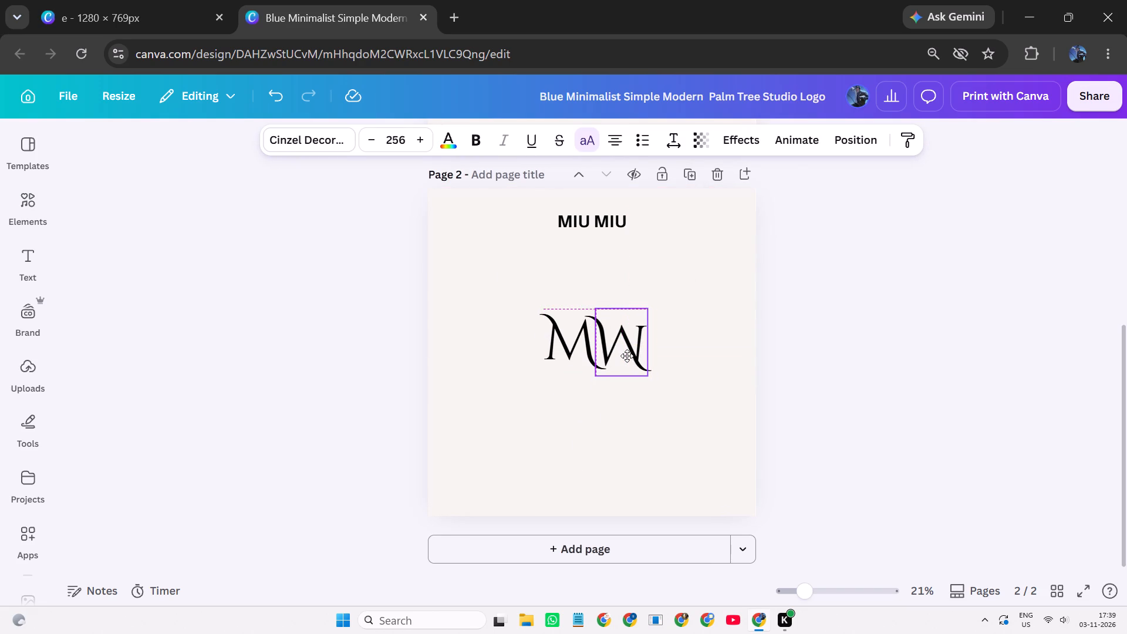
left_click_drag(627, 356, 625, 360)
left_click(620, 415)
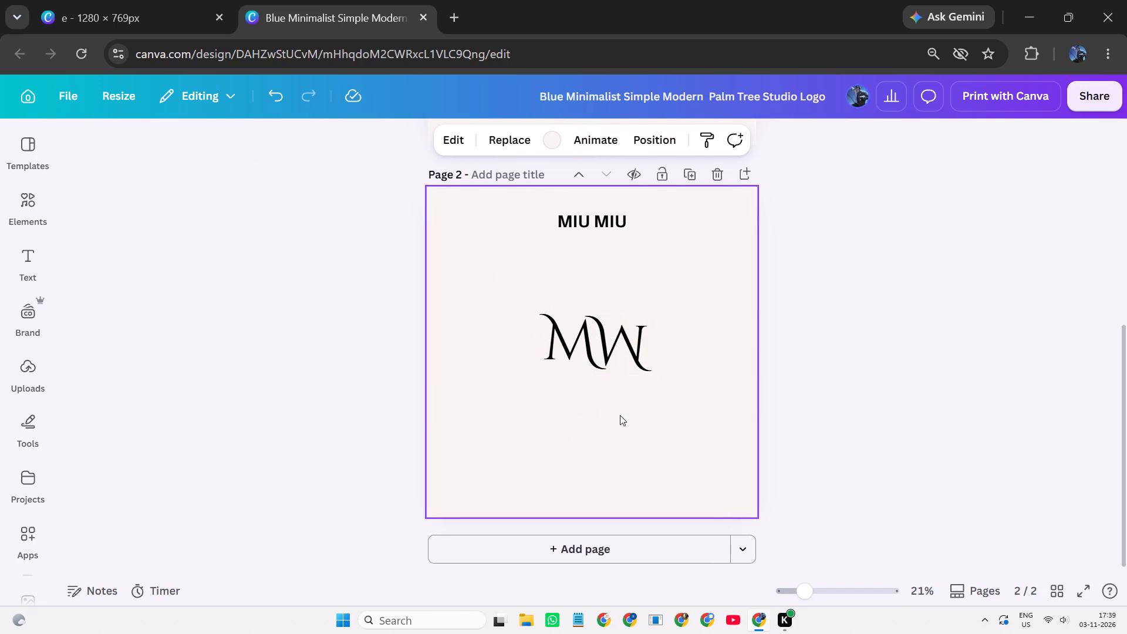
Check the rotation angles of the upright M and the flipped M.
left_click(559, 359)
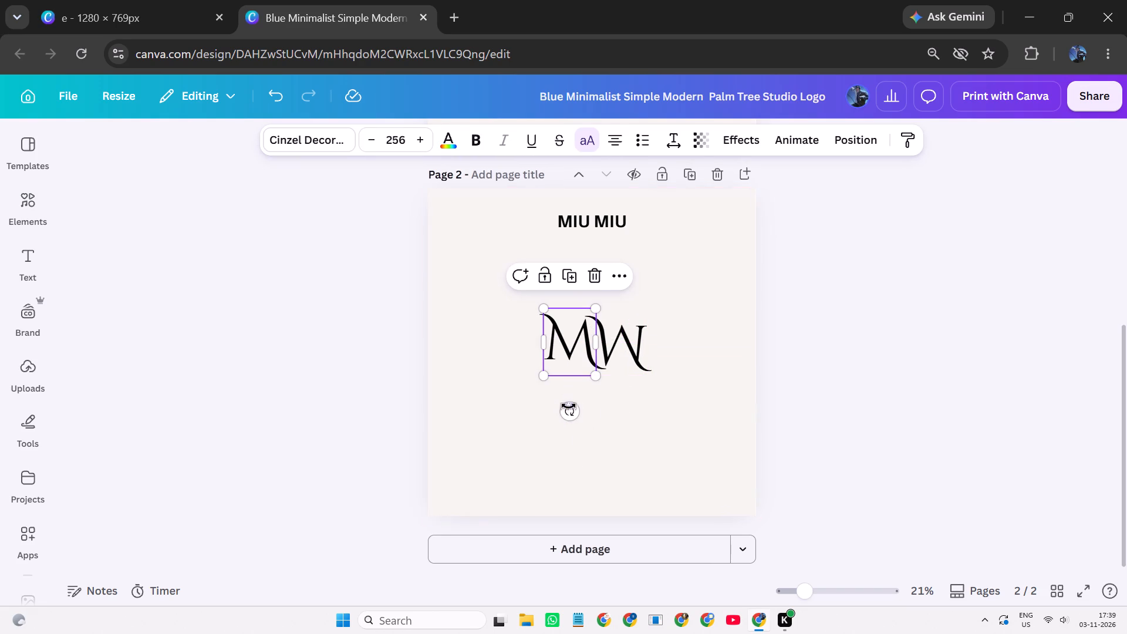
left_click(627, 357)
left_click(636, 451)
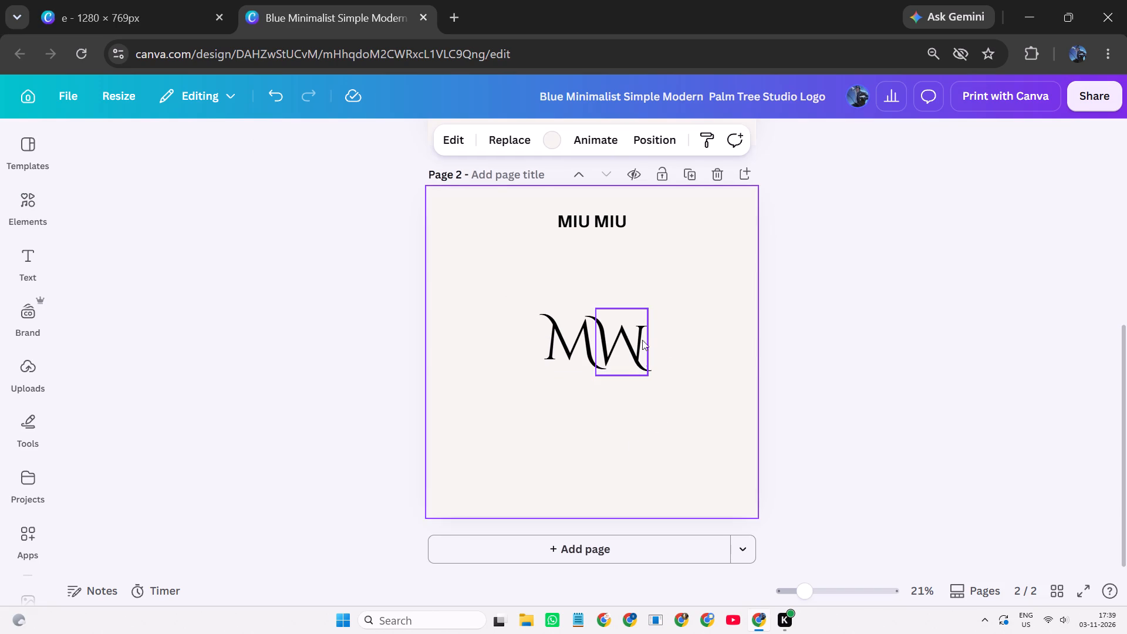
left_click(564, 349)
left_click(568, 408)
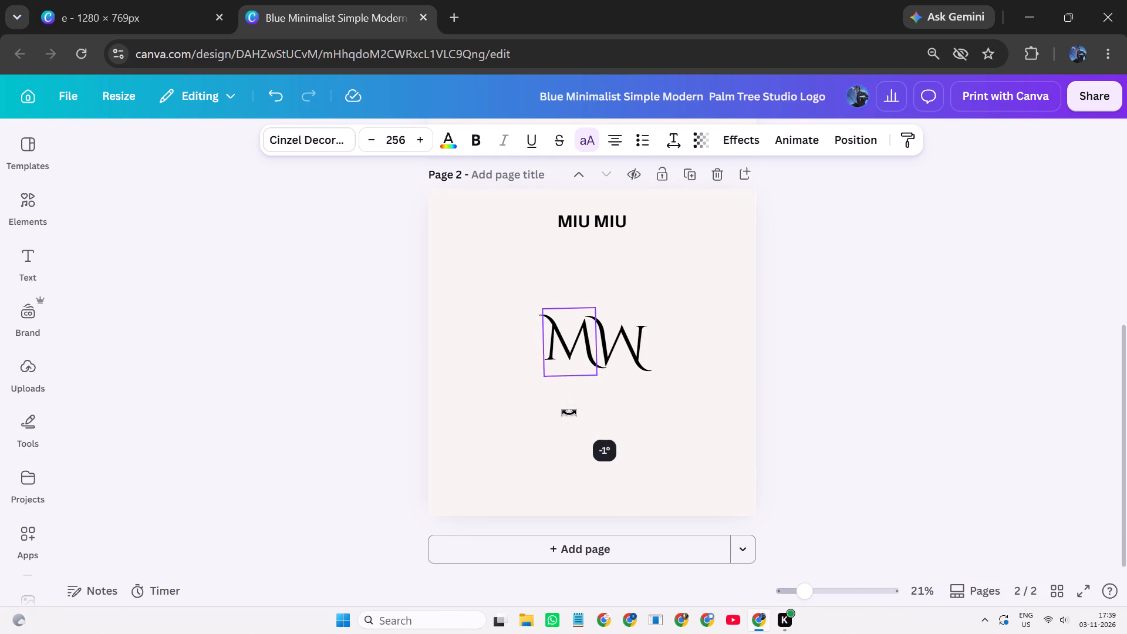
double_click(622, 343)
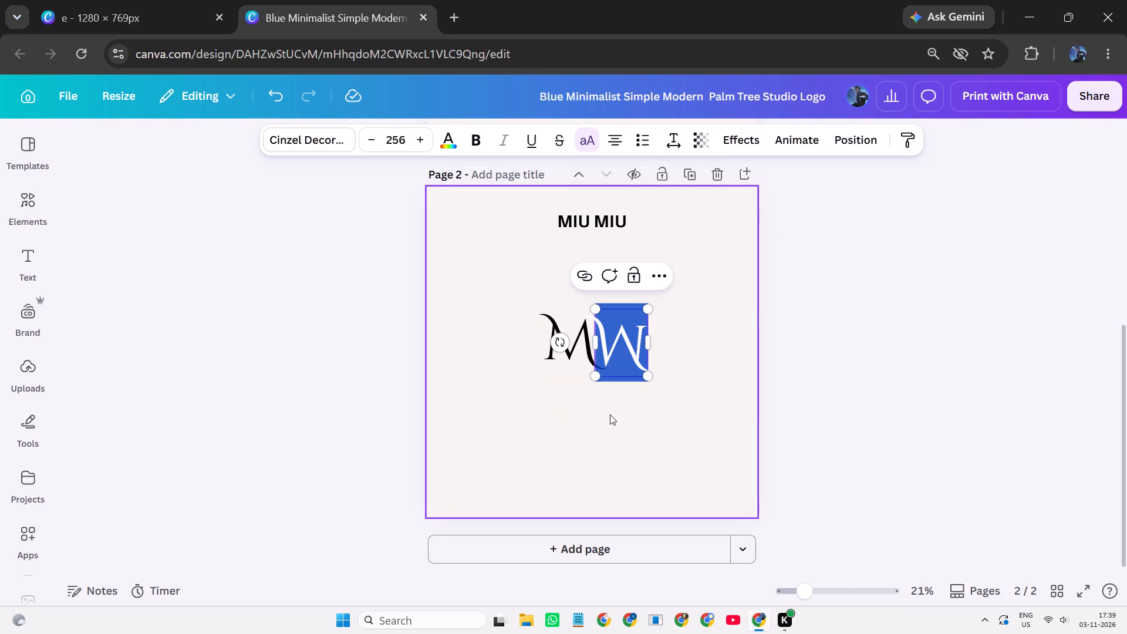
left_click(620, 405)
left_click(635, 371)
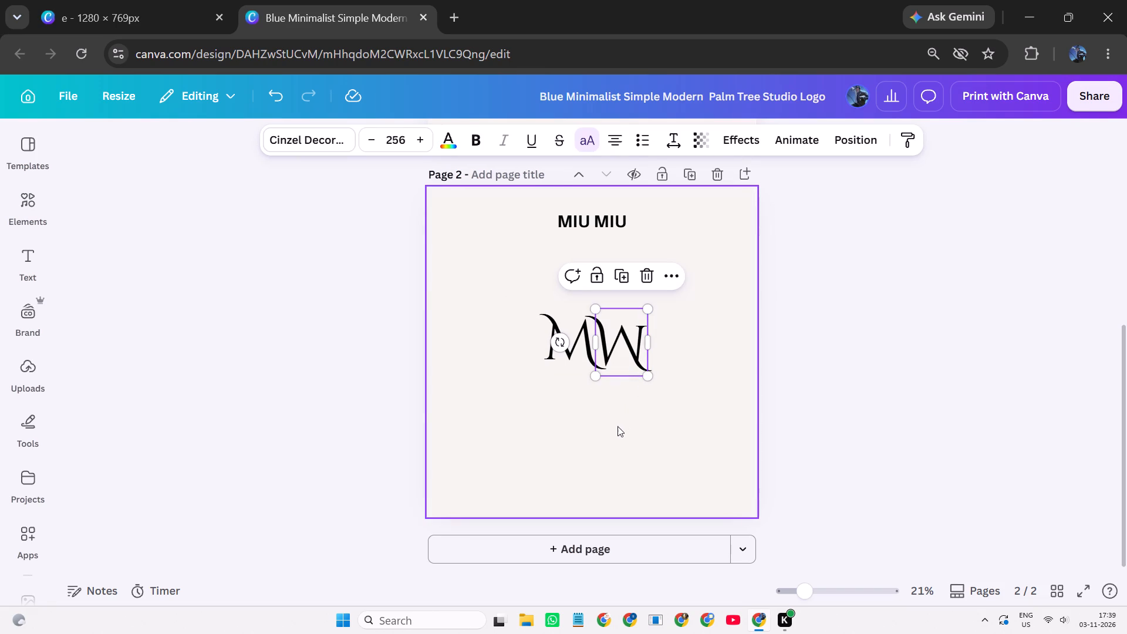
left_click(664, 318)
left_click(633, 346)
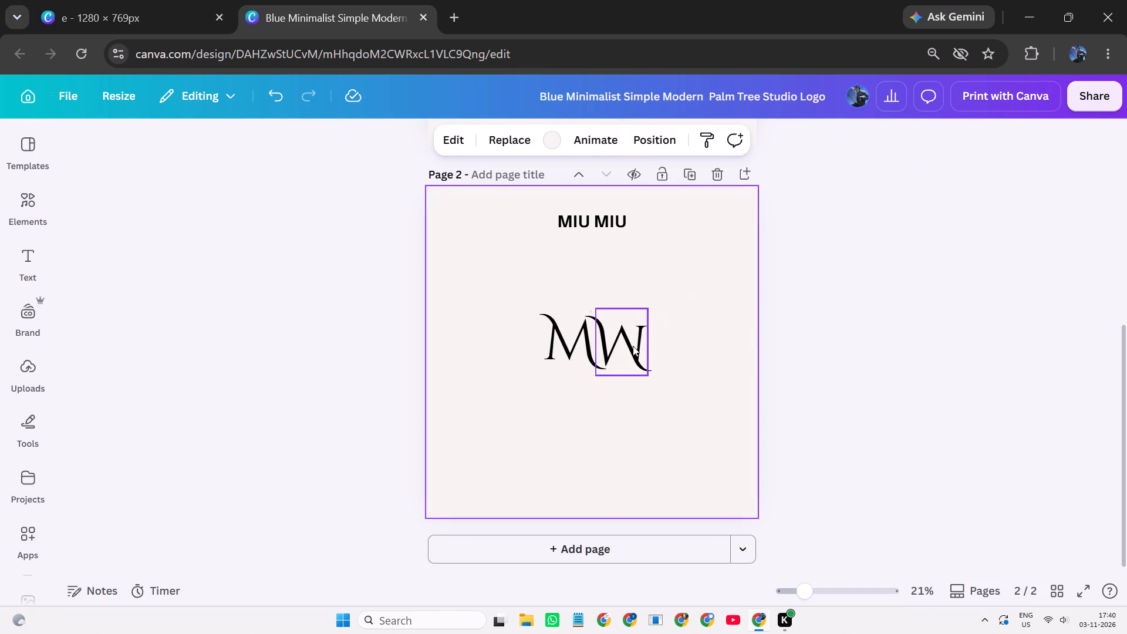
left_click(562, 346)
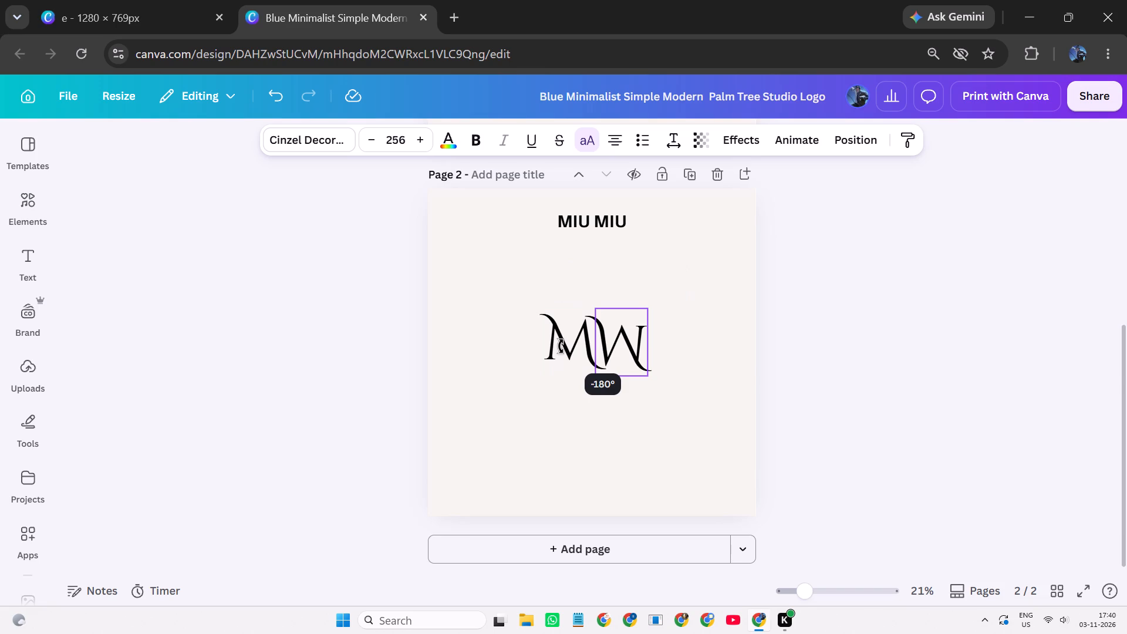
left_click(551, 417)
Group the upright and flipped M into one monogram and centre it horizontally on page 2.
left_click_drag(488, 337, 740, 339)
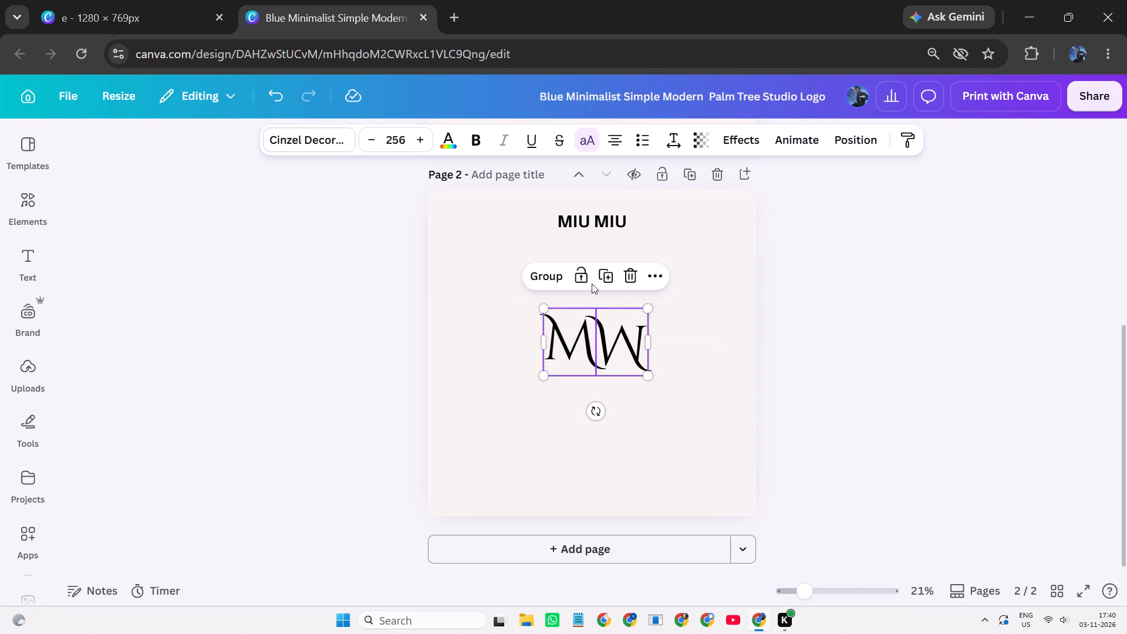
left_click(548, 277)
left_click(522, 438)
left_click_drag(574, 371, 569, 367)
left_click(640, 405)
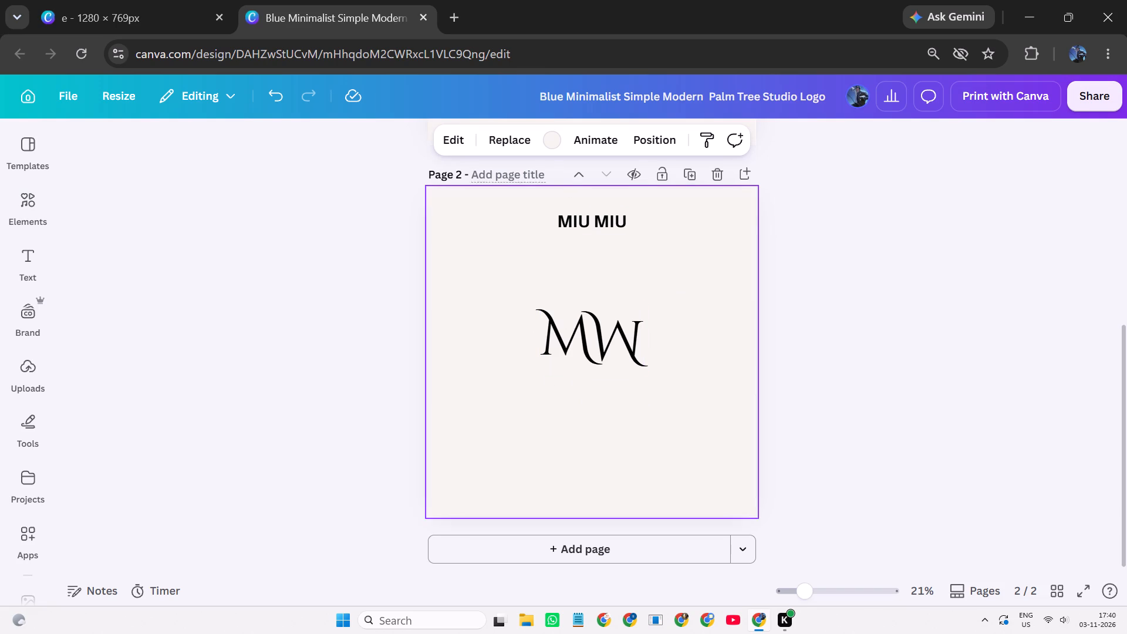
Show the rulers and place a vertical guide on page 2 at the monogram's left edge.
key("shift+r")
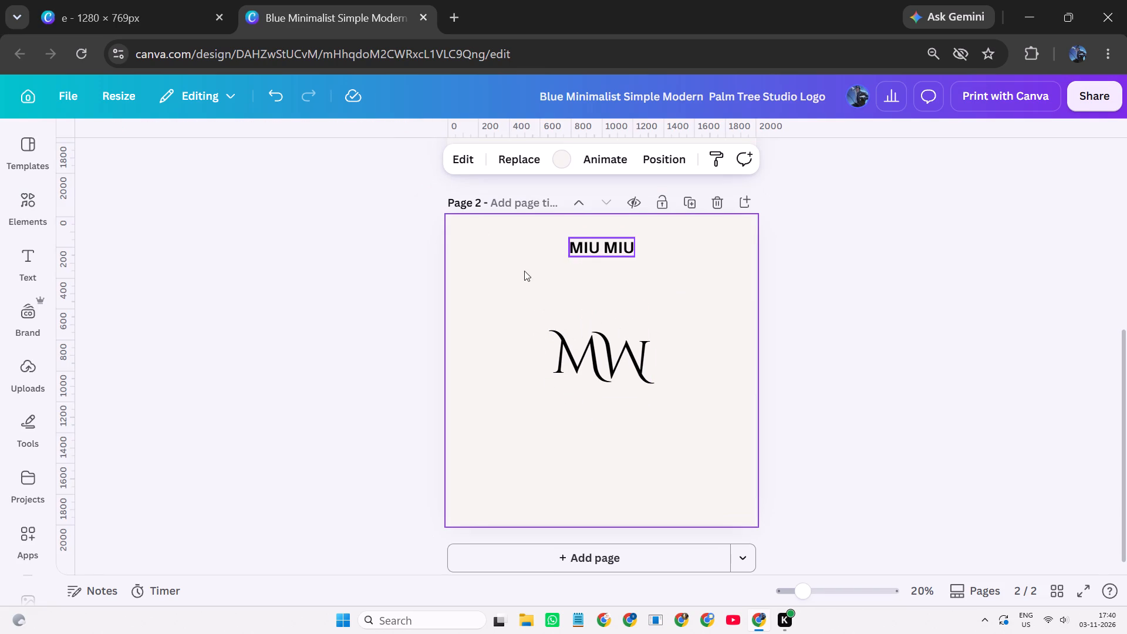
left_click_drag(62, 419, 507, 407)
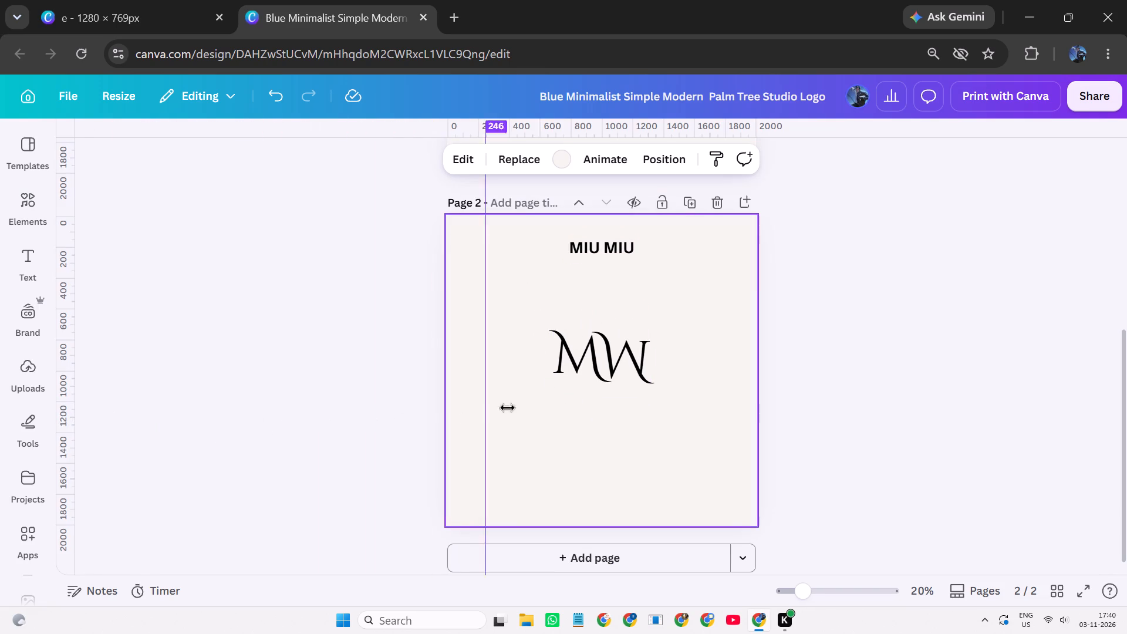
left_click_drag(507, 407, 555, 401)
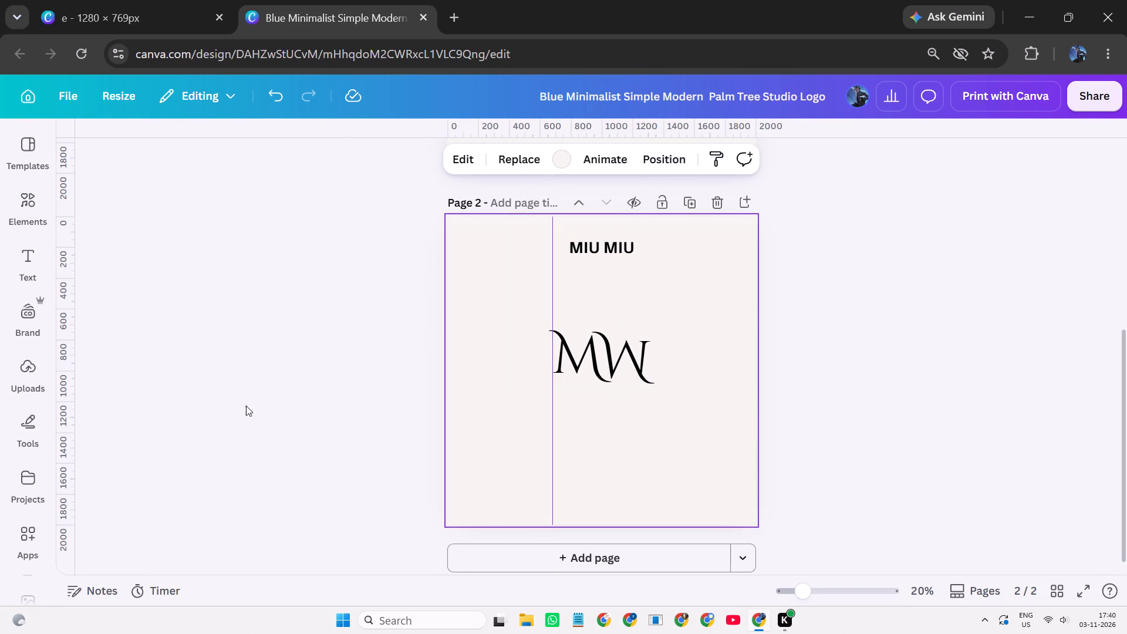
Place a vertical guide at the monogram's right edge on page 2, at about 1318.
left_click_drag(68, 453, 666, 390)
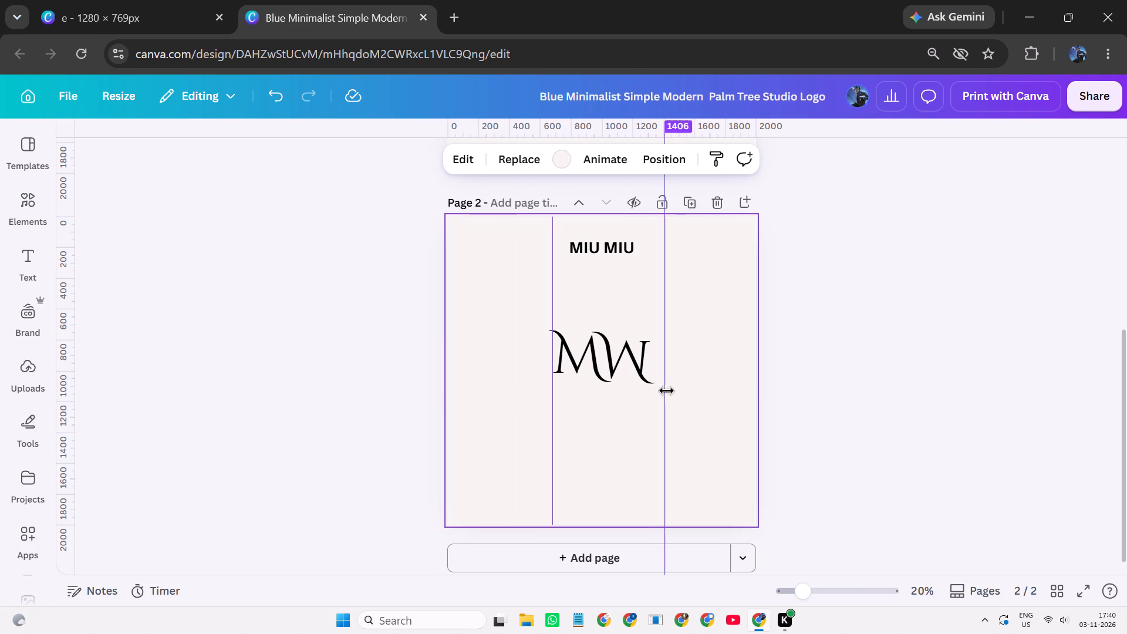
left_click_drag(666, 390, 650, 396)
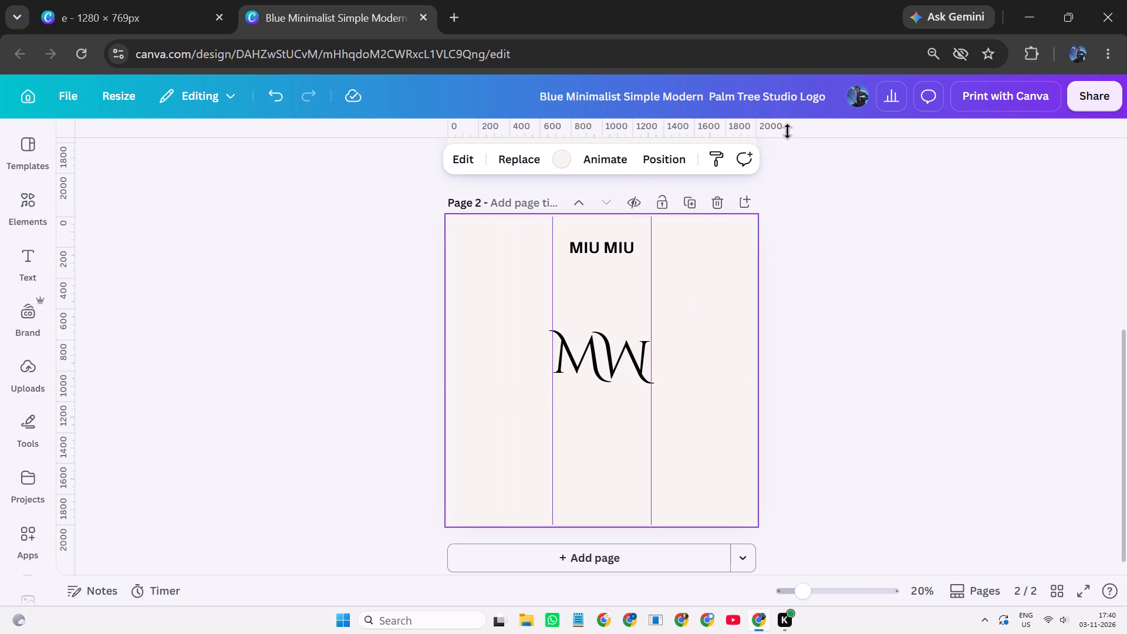
Place four horizontal guides: monogram bottom at 1082, near the upright M's base at 1000, the flipped M's top serif, and the upper swash.
left_click_drag(787, 131, 795, 383)
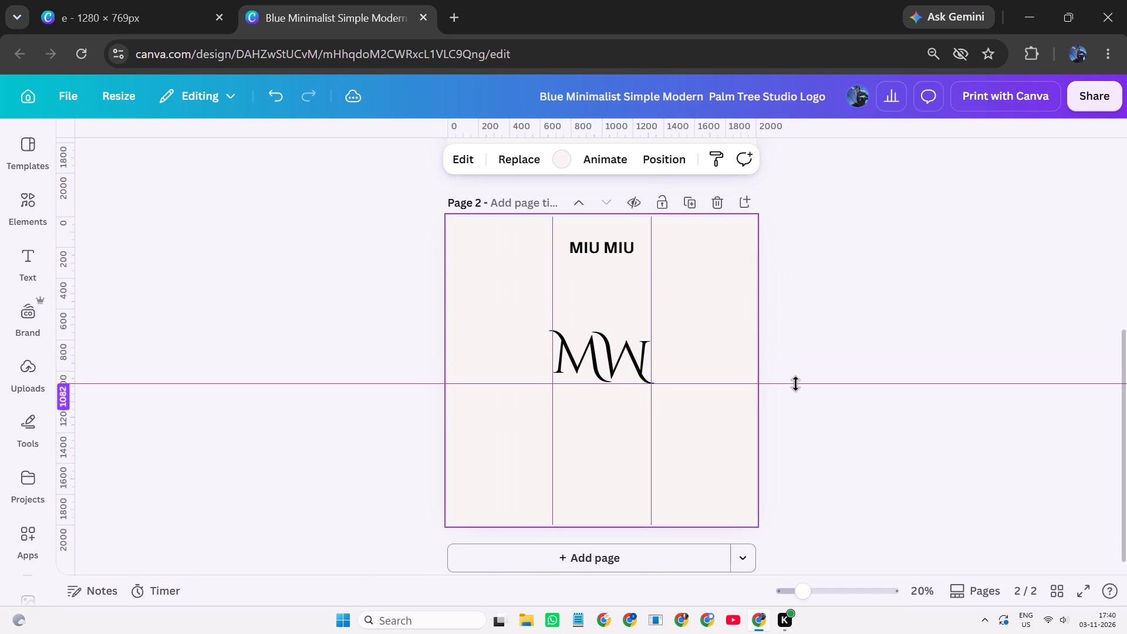
left_click_drag(799, 132, 801, 373)
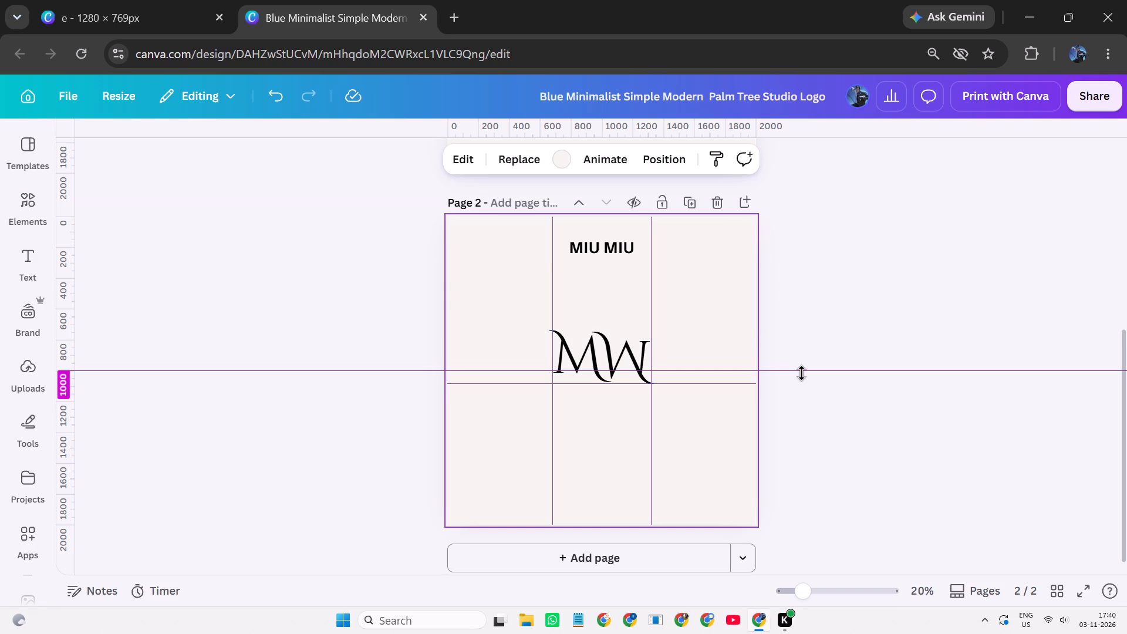
left_click_drag(801, 373, 801, 375)
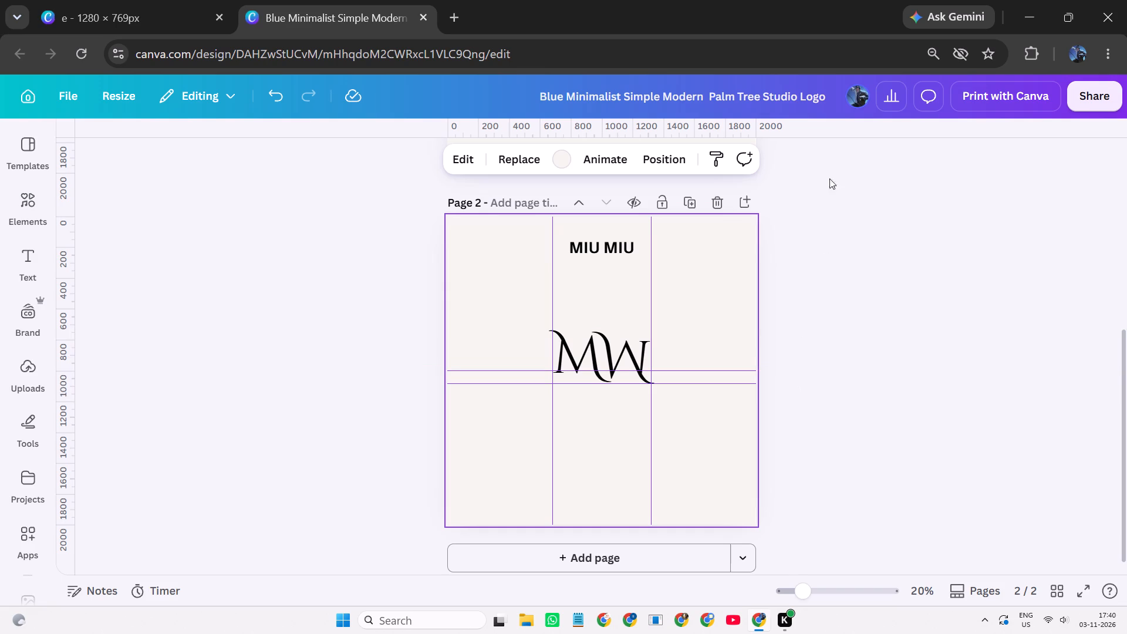
left_click_drag(823, 131, 829, 341)
left_click_drag(839, 132, 828, 224)
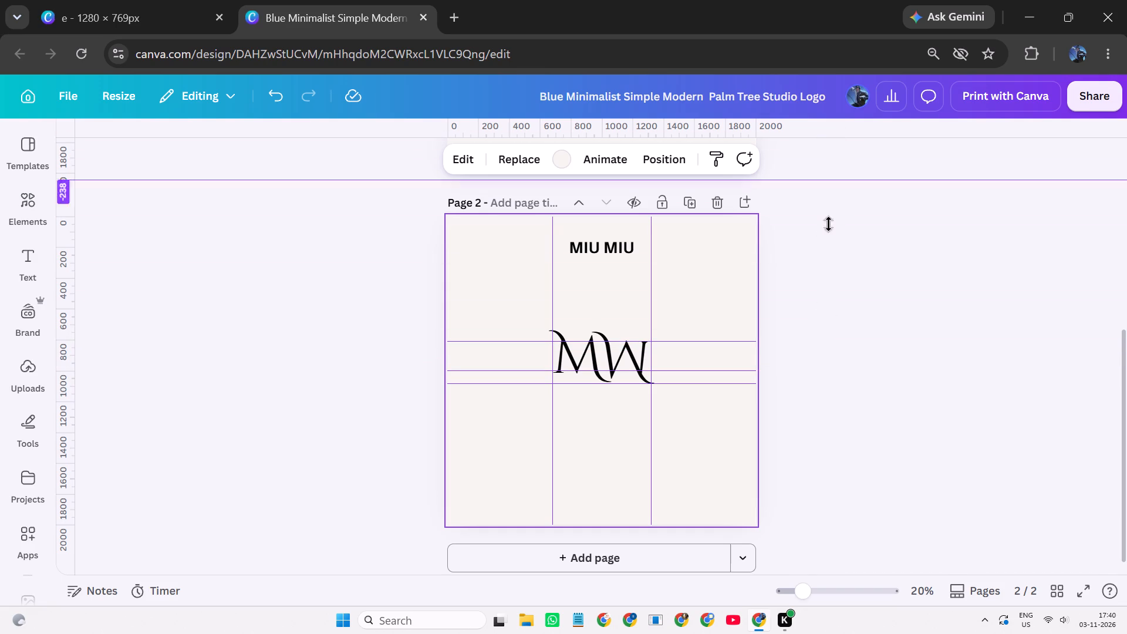
left_click_drag(828, 224, 837, 329)
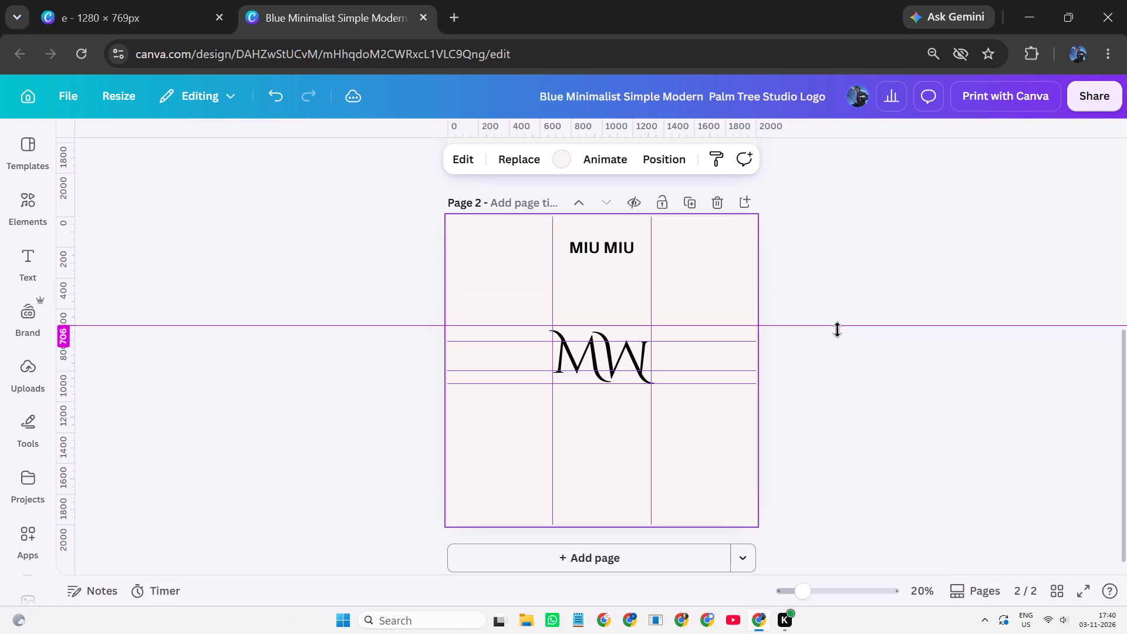
left_click_drag(837, 329, 837, 331)
left_click(842, 343)
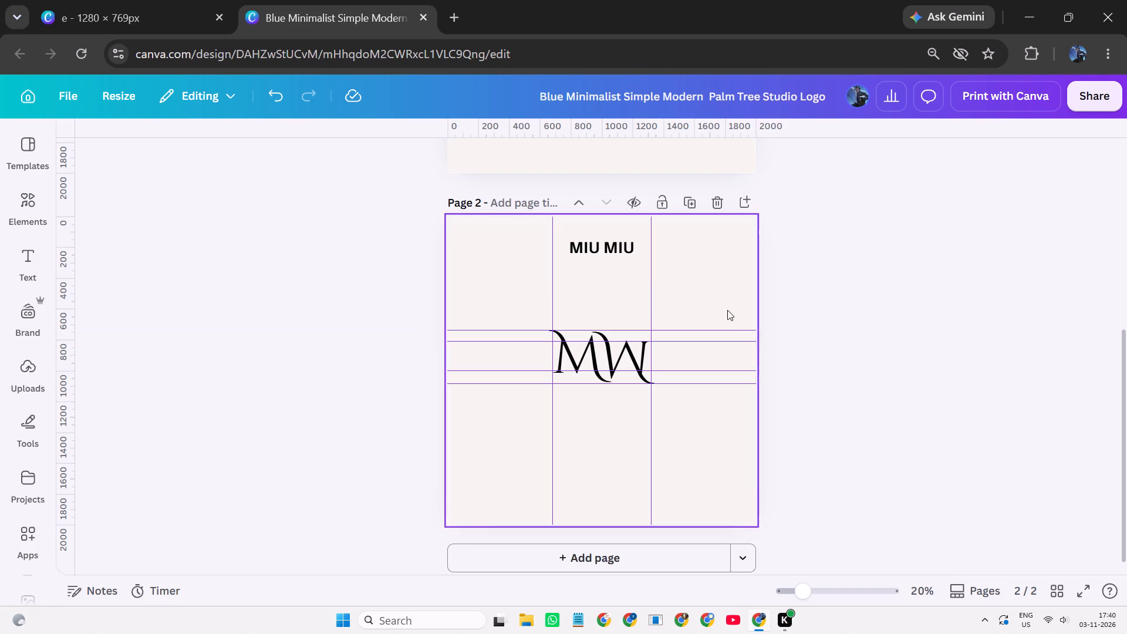
Ungroup the monogram into the separate upright and flipped M letters.
scroll(677, 361, "up", 6, "ctrl")
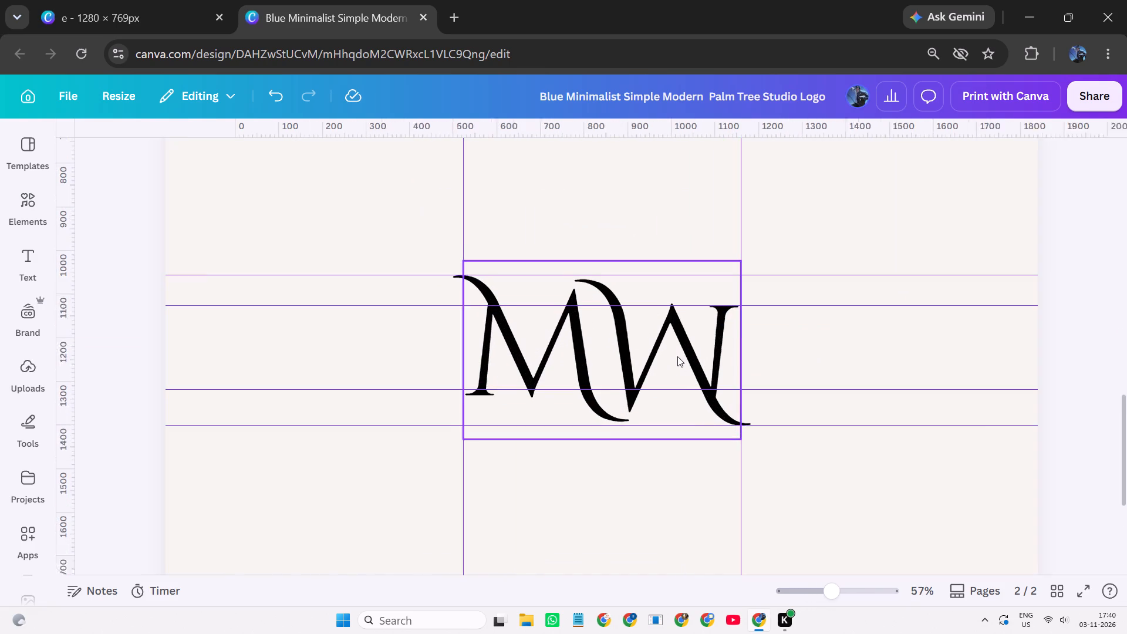
scroll(677, 356, "up", 1, "ctrl")
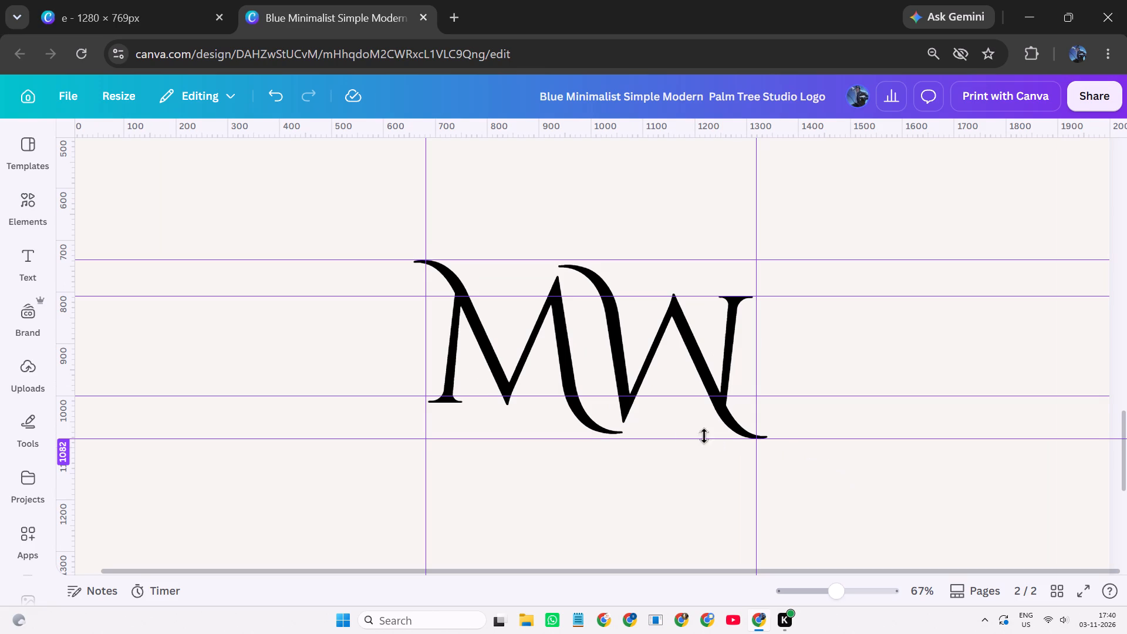
left_click(522, 362)
left_click(518, 214)
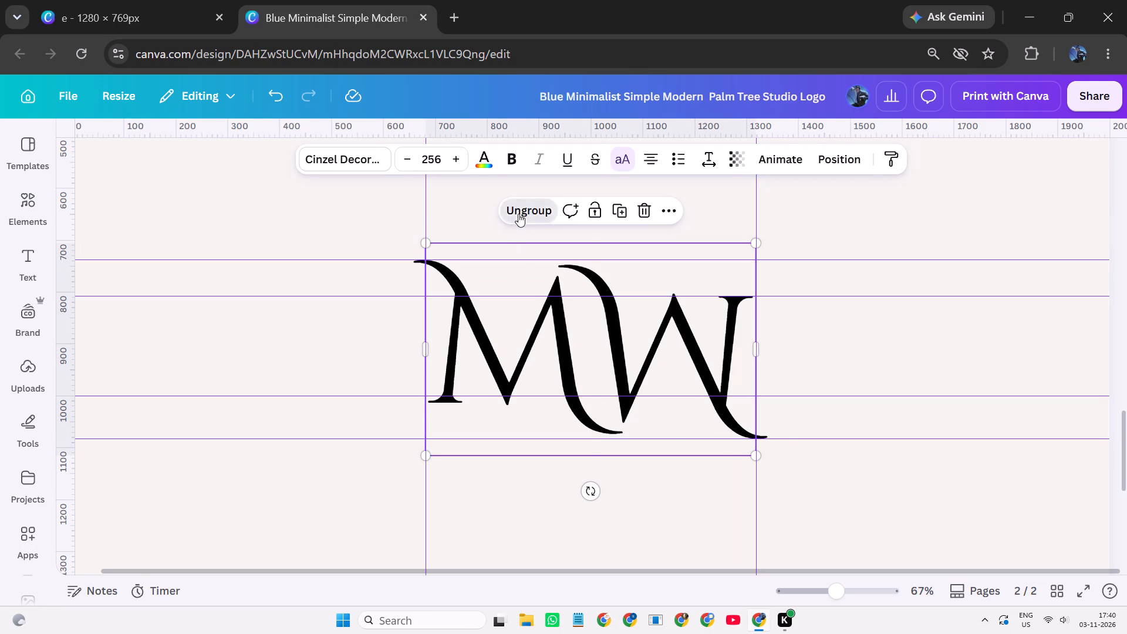
left_click(485, 508)
Tilt the upright M to about -2° and rotate the flipped M slightly counterclockwise as well.
left_click(493, 353)
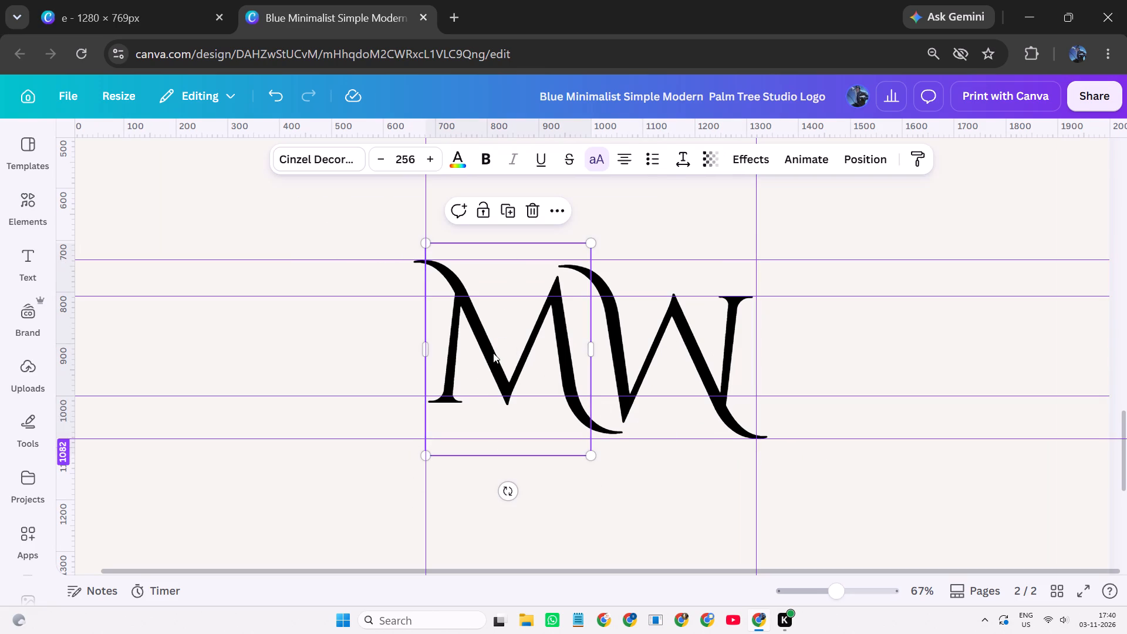
left_click_drag(509, 490, 516, 491)
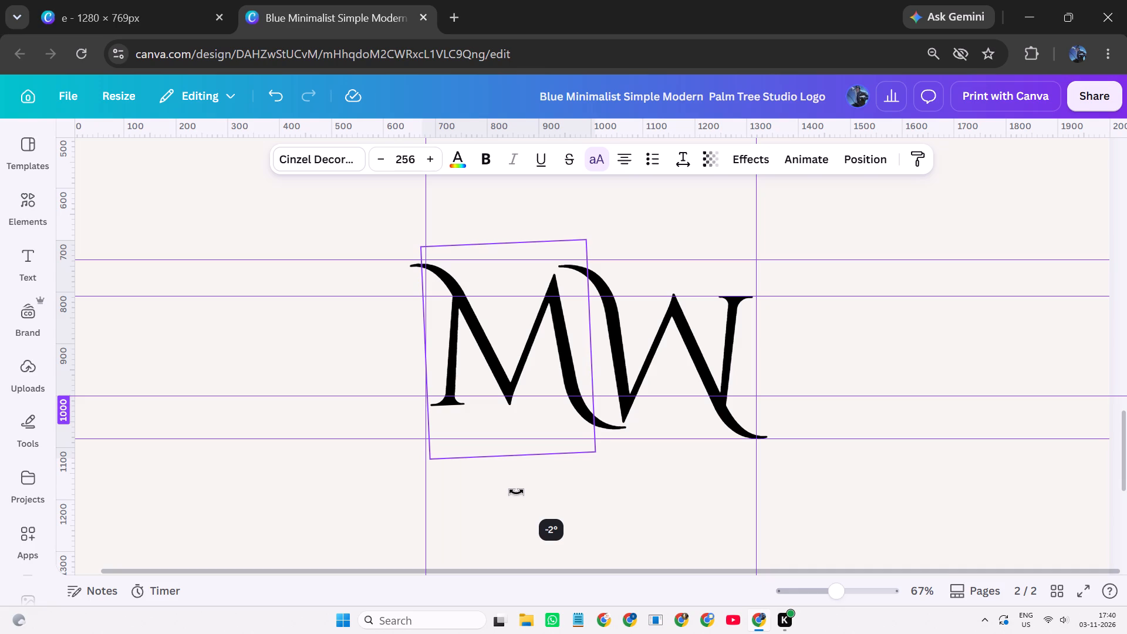
left_click_drag(516, 491, 516, 492)
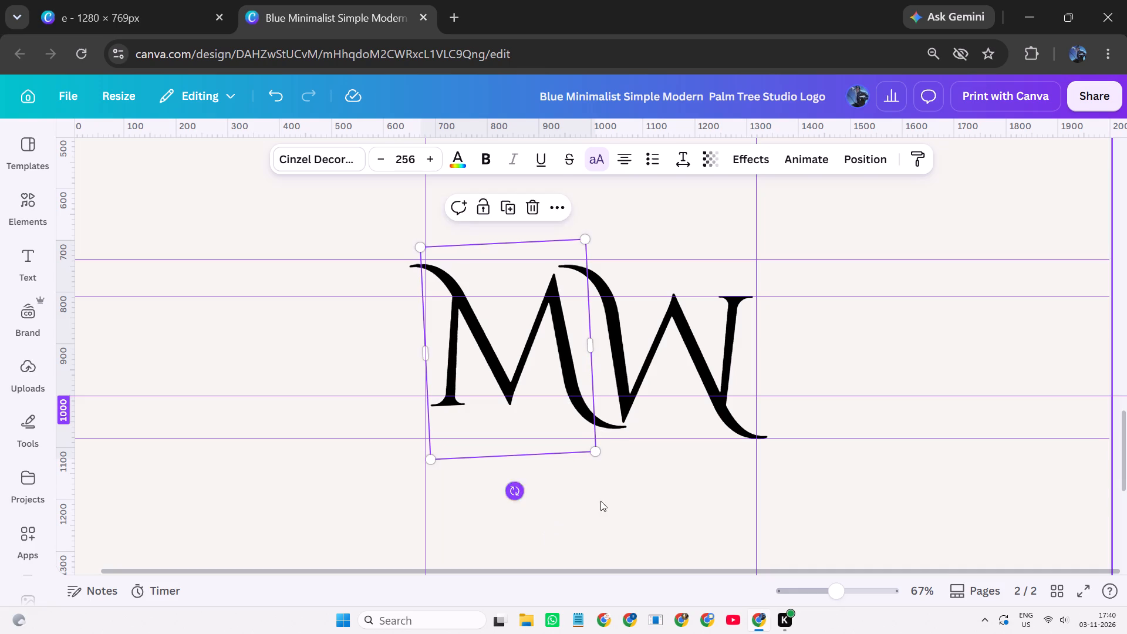
left_click(622, 496)
left_click(670, 311)
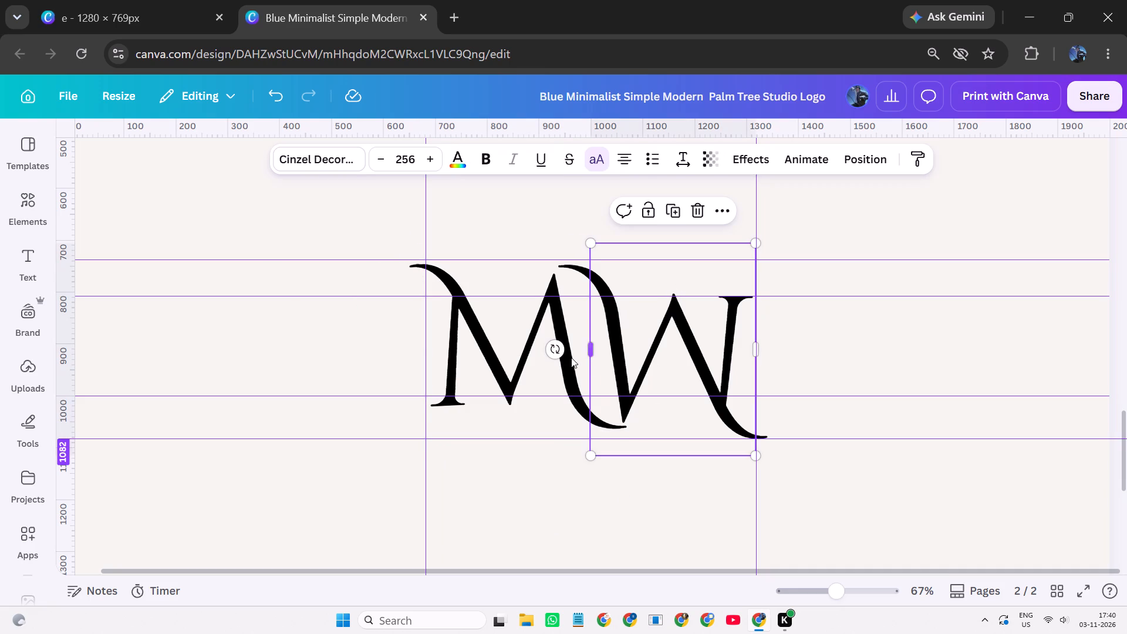
left_click(562, 353)
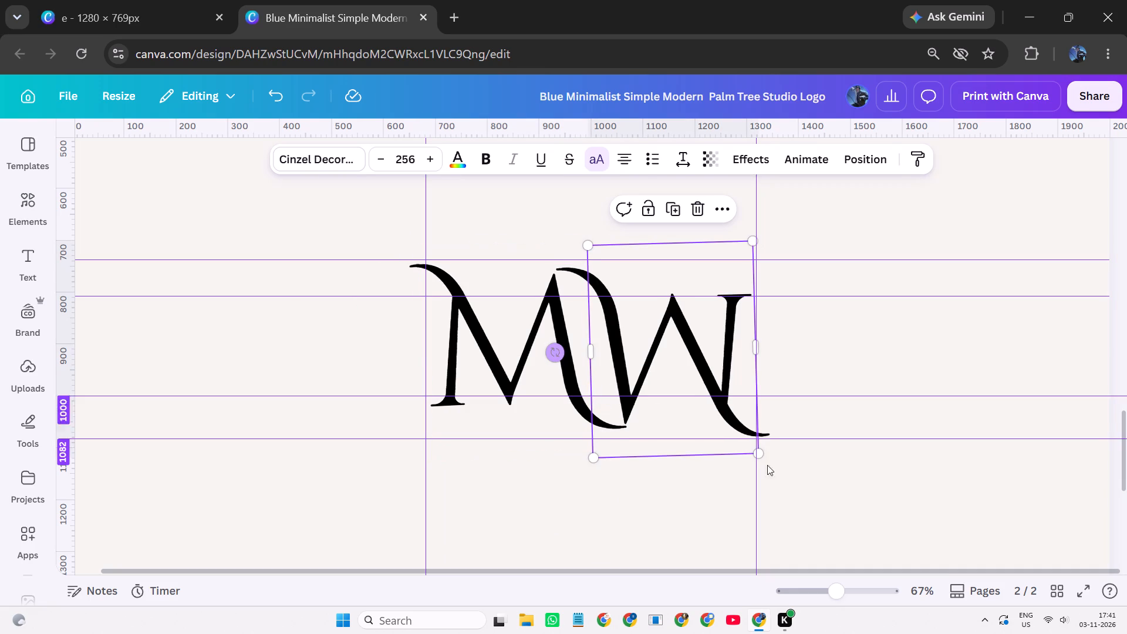
left_click(833, 462)
Examine the tilted monogram against the guides and the MIU MIU title on page 2.
scroll(836, 450, "up", 3)
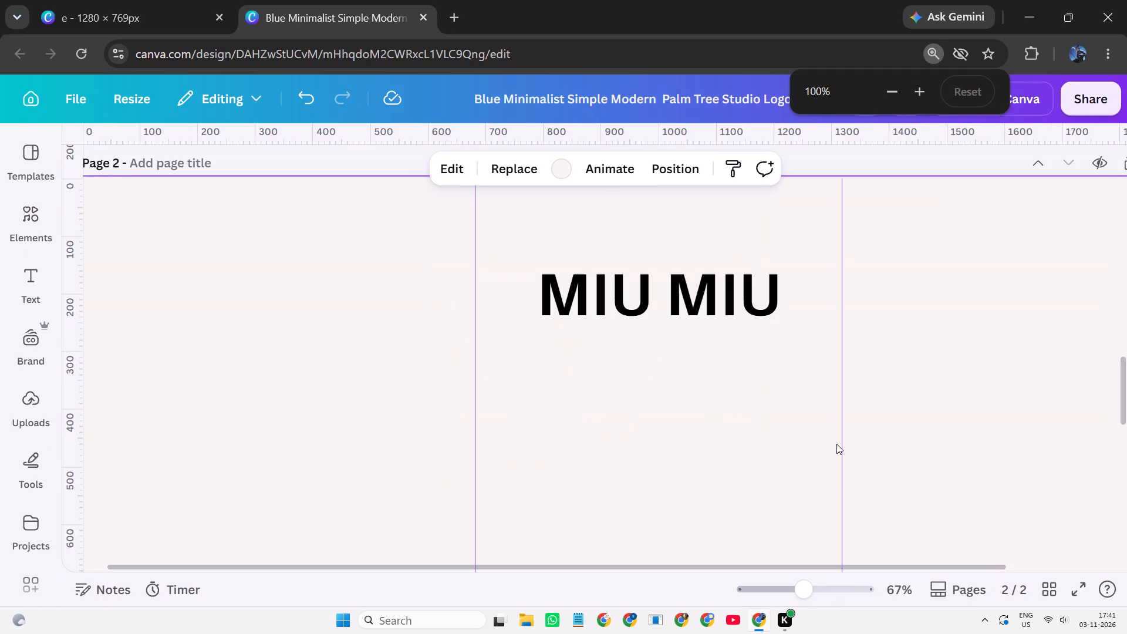
scroll(877, 408, "down", 2, "ctrl")
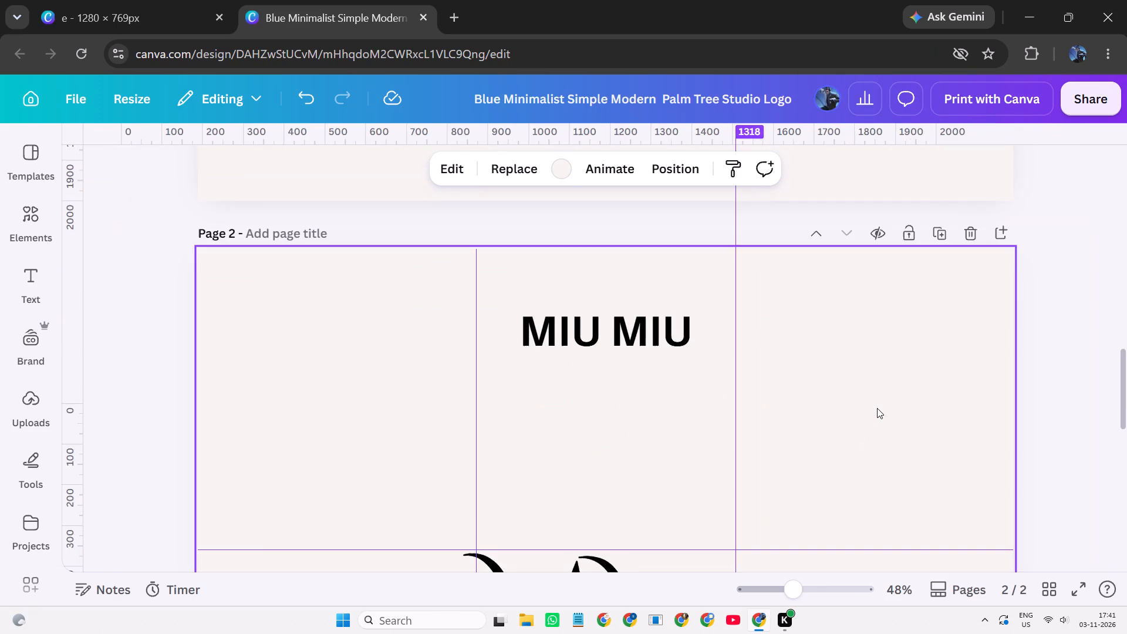
scroll(877, 408, "down", 4, "ctrl")
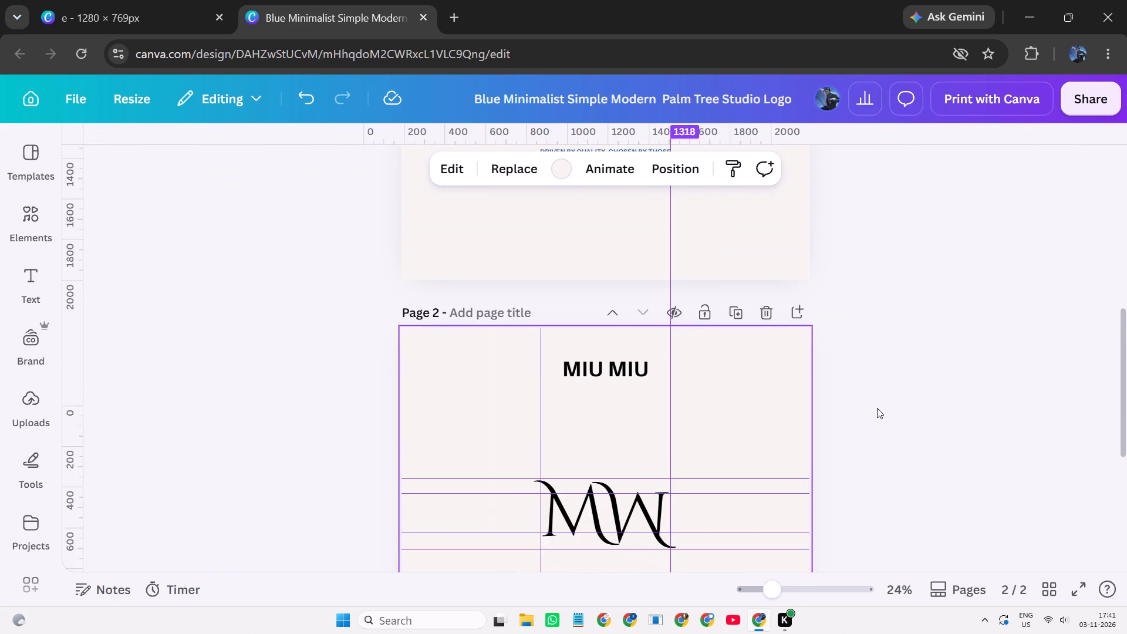
scroll(877, 408, "down", 2, "ctrl")
scroll(877, 407, "up", 1)
scroll(877, 407, "down", 3)
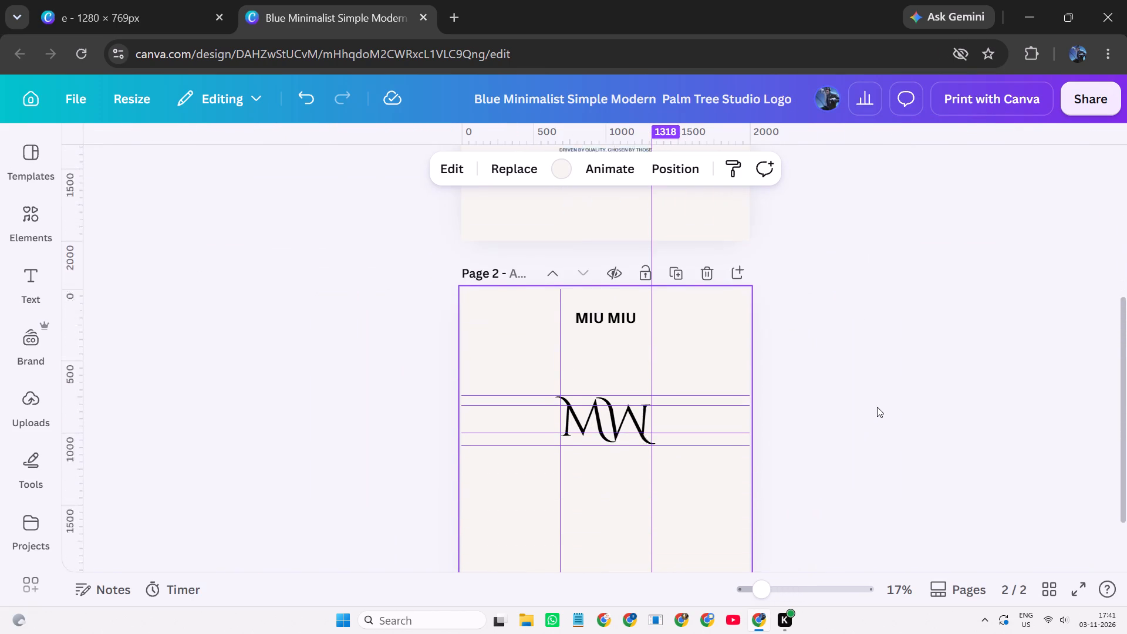
scroll(907, 102, "up", 1, "ctrl")
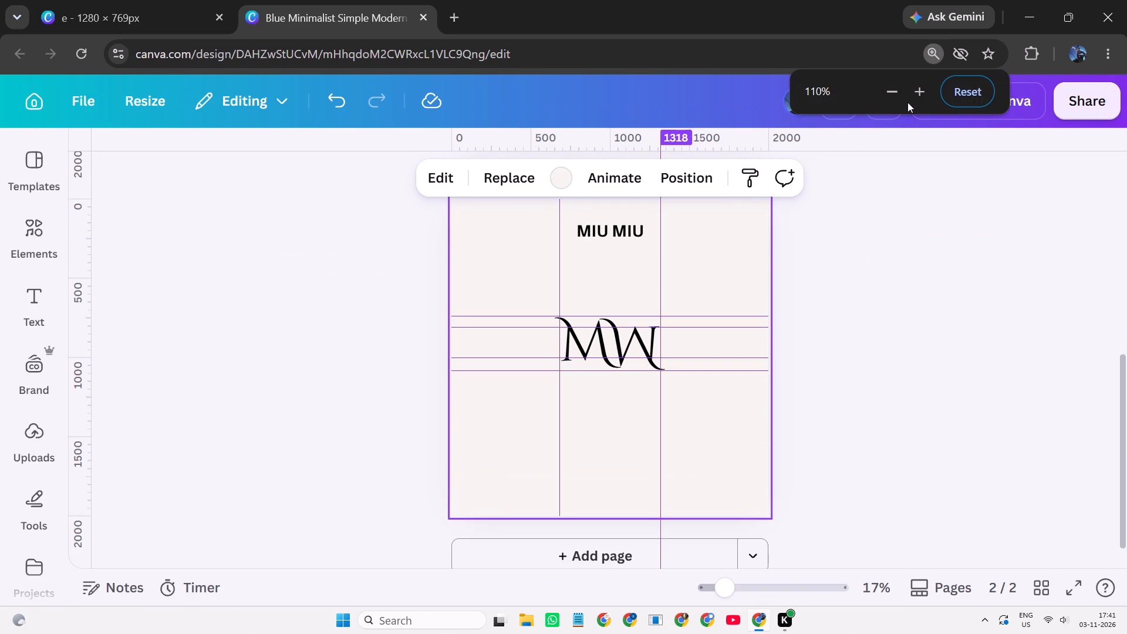
left_click(886, 253)
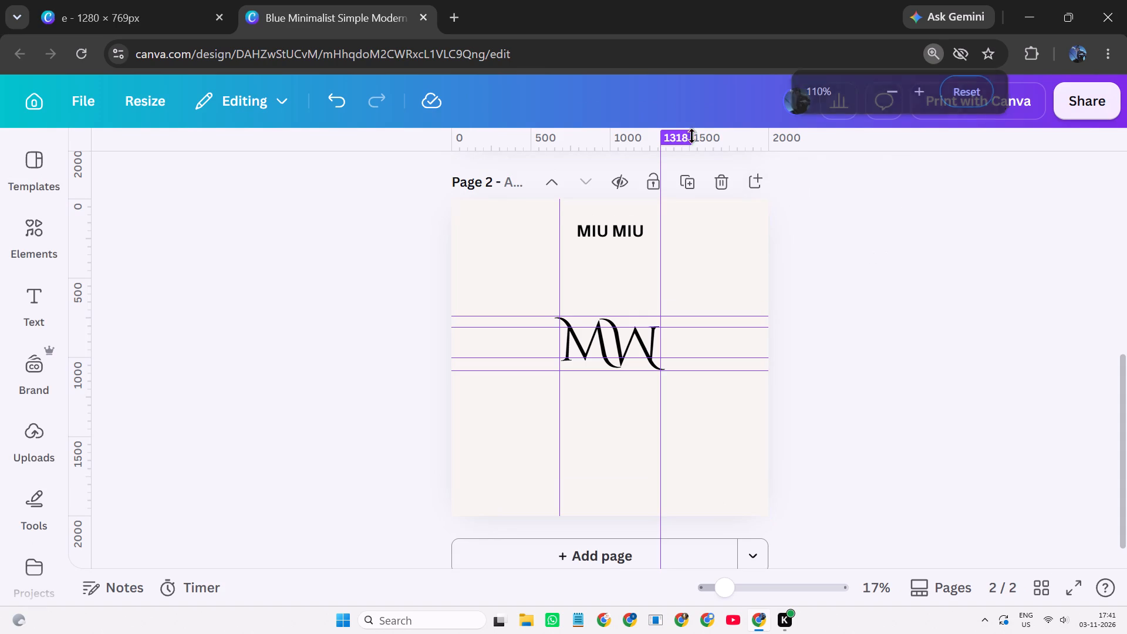
scroll(670, 98, "down", 2, "ctrl")
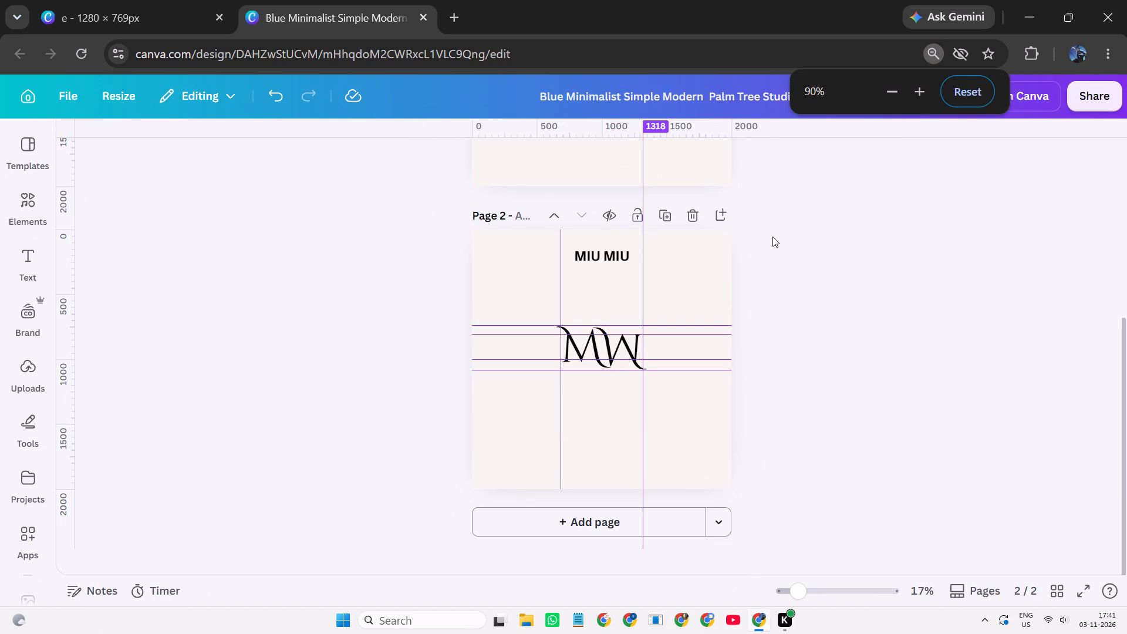
left_click(849, 309)
left_click(849, 309)
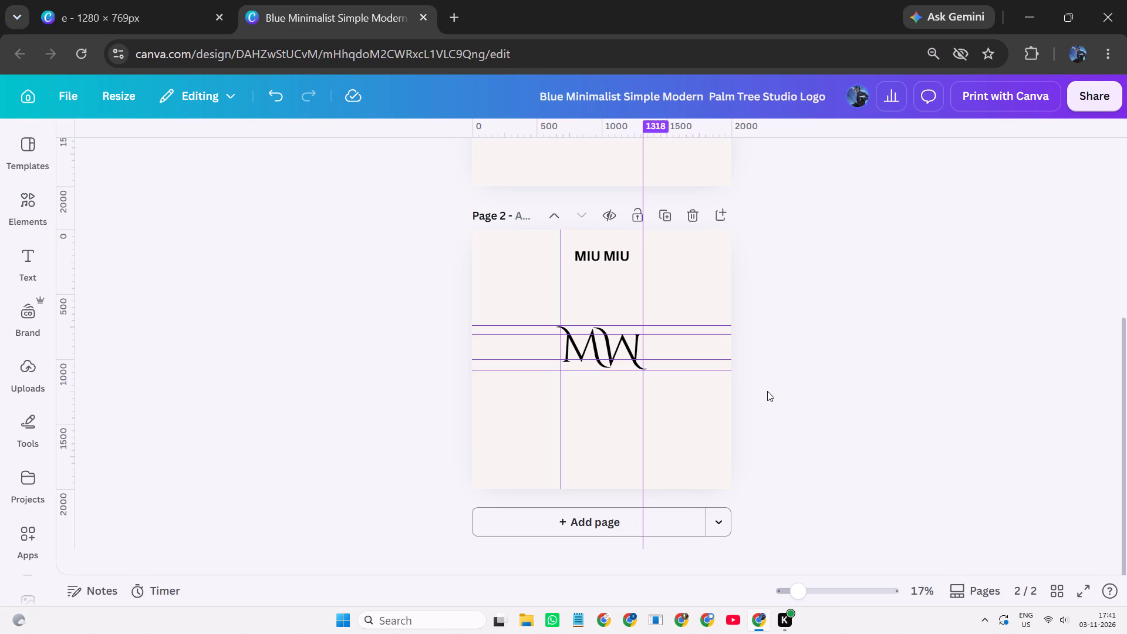
Hide the rulers and guides.
scroll(770, 388, "up", 1)
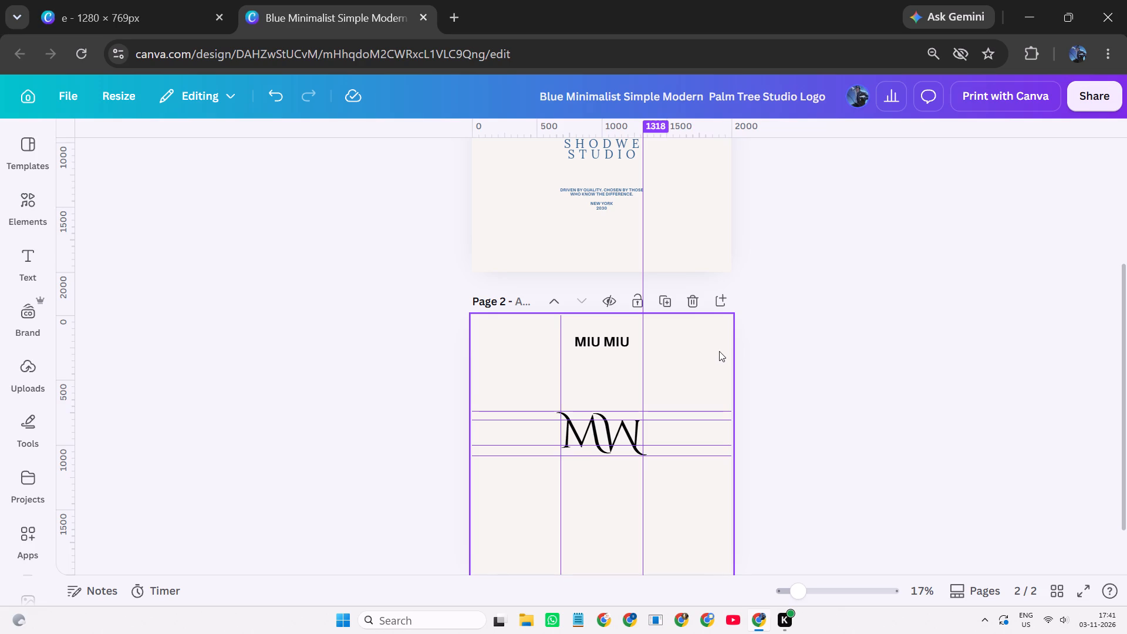
left_click(801, 393)
scroll(802, 391, "down", 1)
left_click(802, 391)
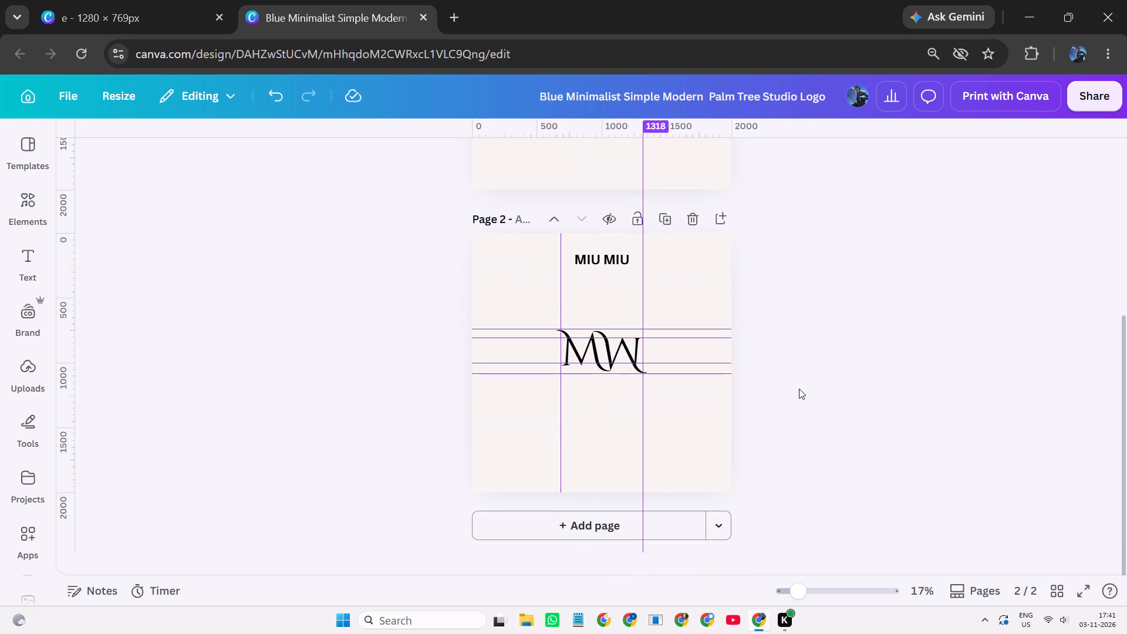
key("shift+r")
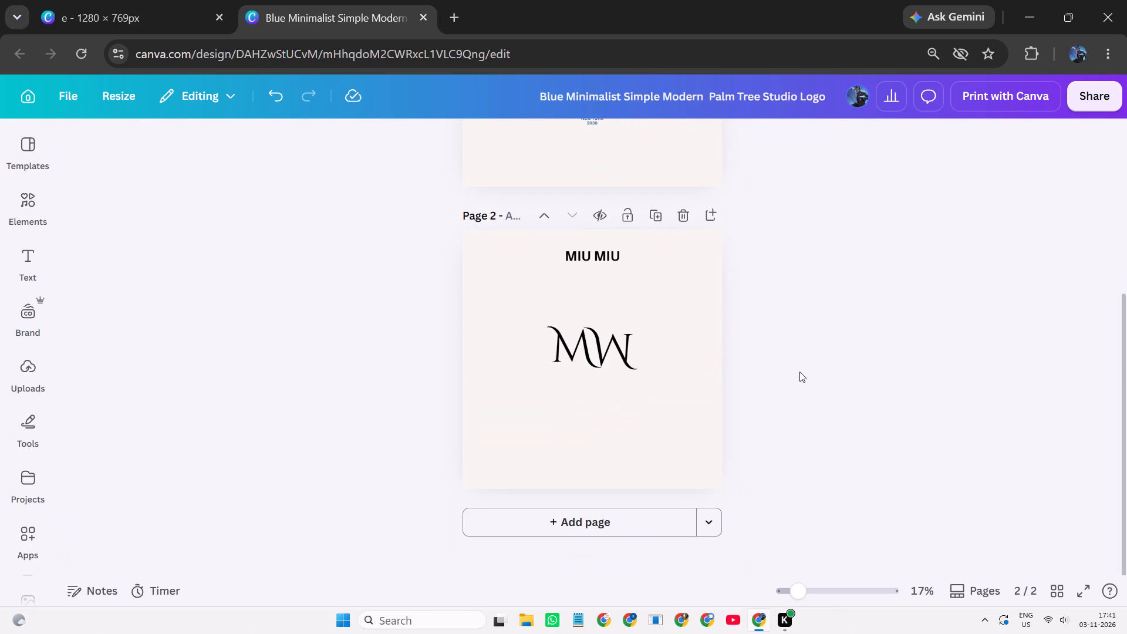
Move the flipped M onto the upright M so the two letters interlock as one overlapping monogram.
left_click(799, 372)
scroll(799, 370, "up", 1, "ctrl")
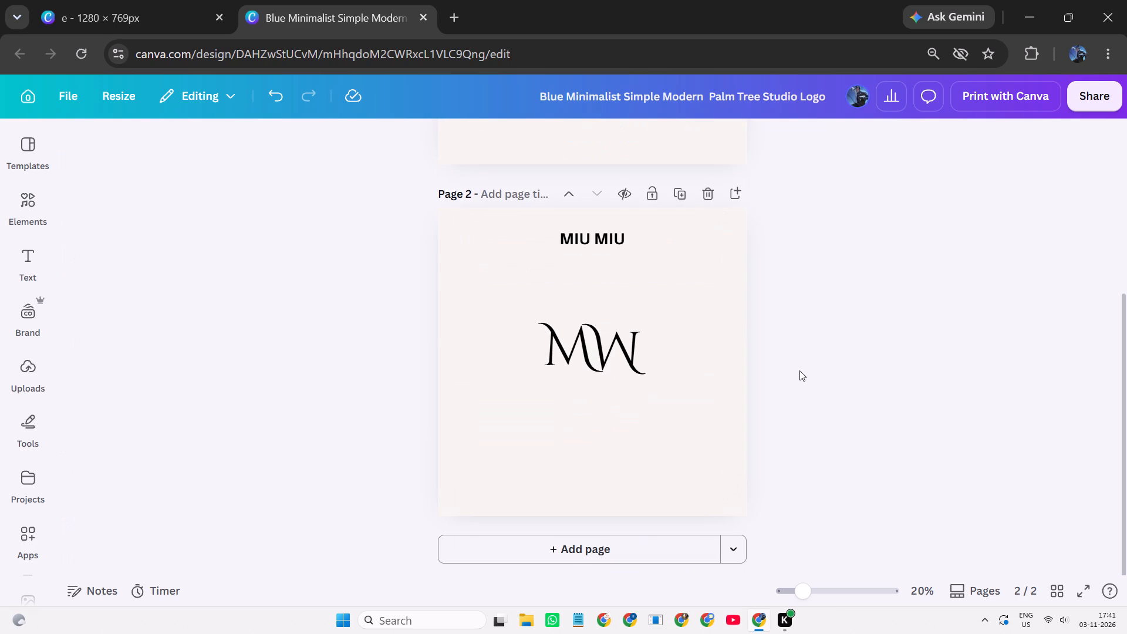
scroll(799, 370, "up", 1, "ctrl")
left_click(799, 370)
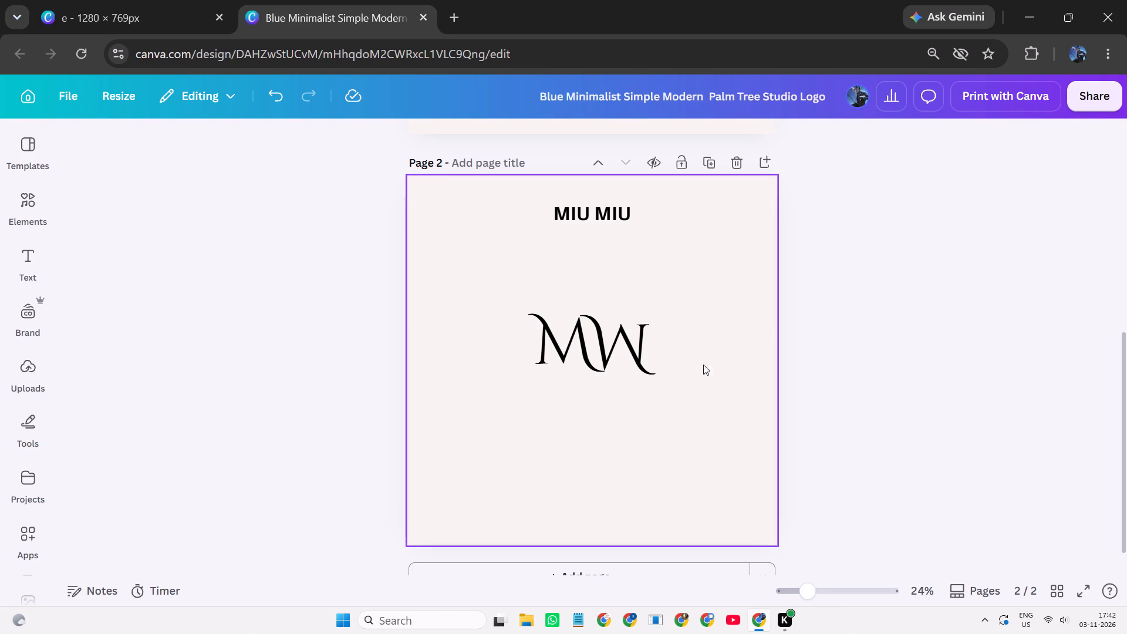
left_click(562, 408)
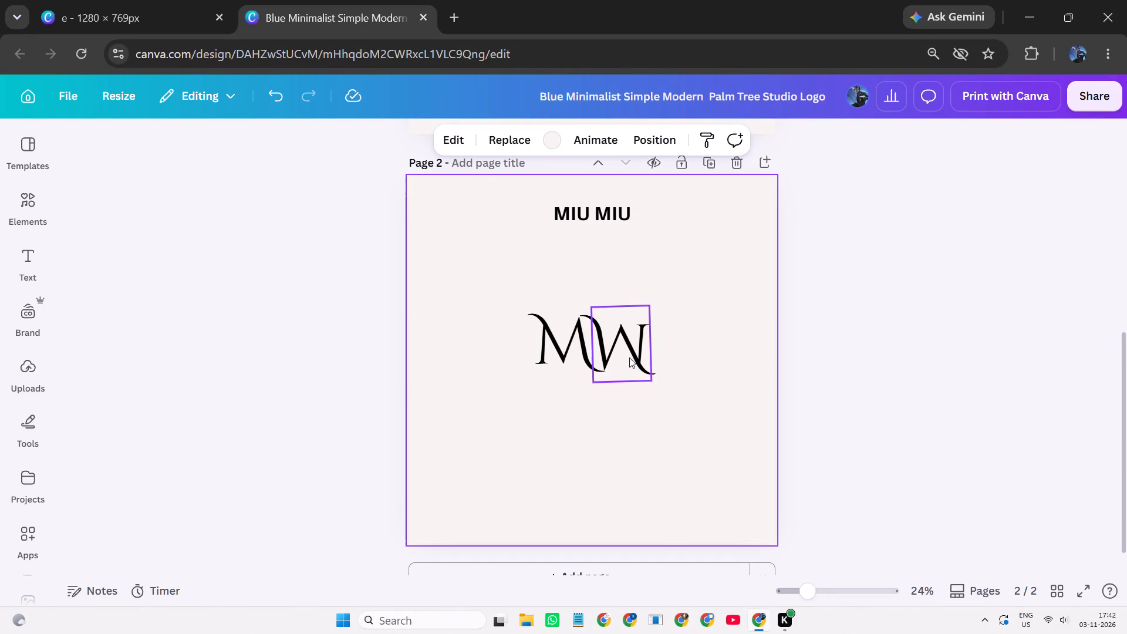
left_click(629, 358)
left_click_drag(608, 329, 552, 329)
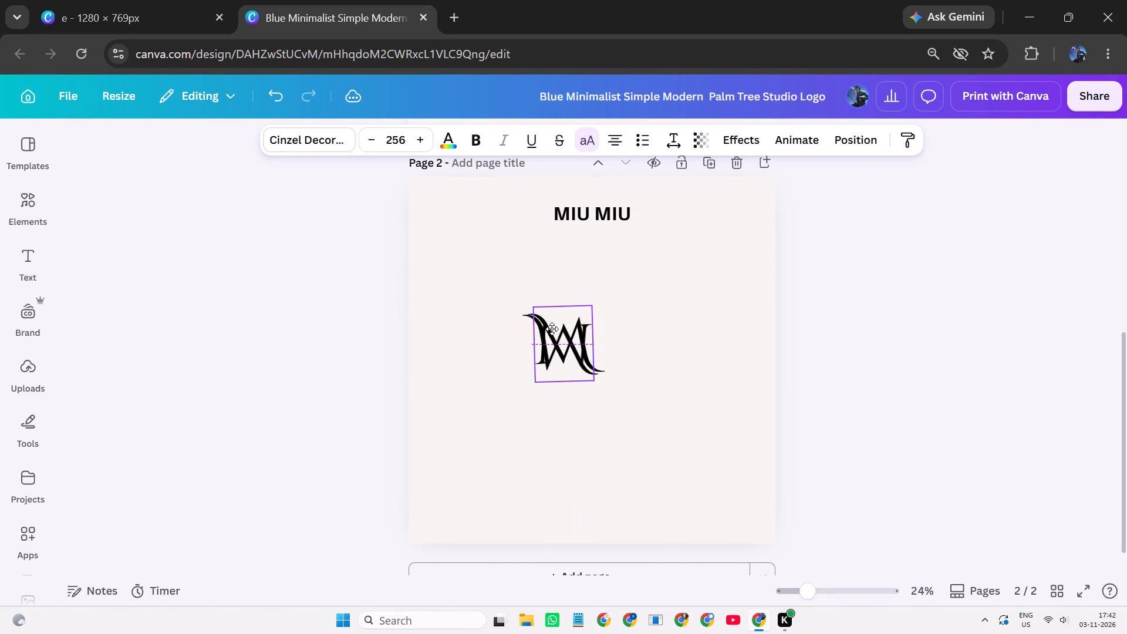
left_click_drag(552, 329, 556, 327)
left_click(625, 440)
Select both overlapping M letters and move them together to the centre of page 2.
left_click_drag(502, 372, 625, 318)
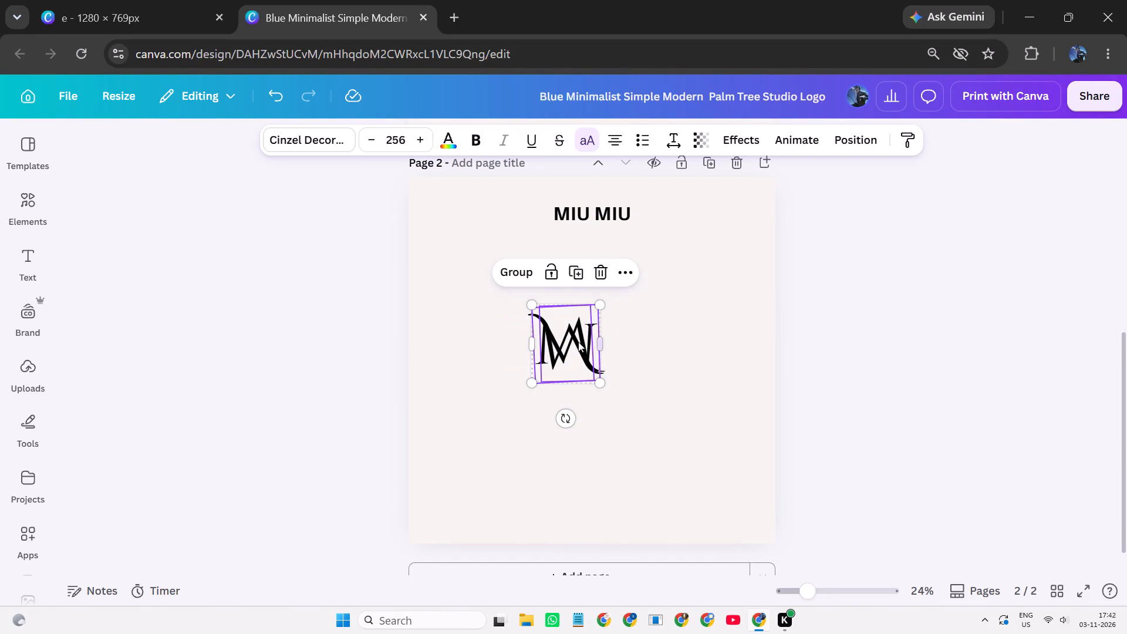
left_click_drag(578, 342, 601, 366)
left_click(654, 446)
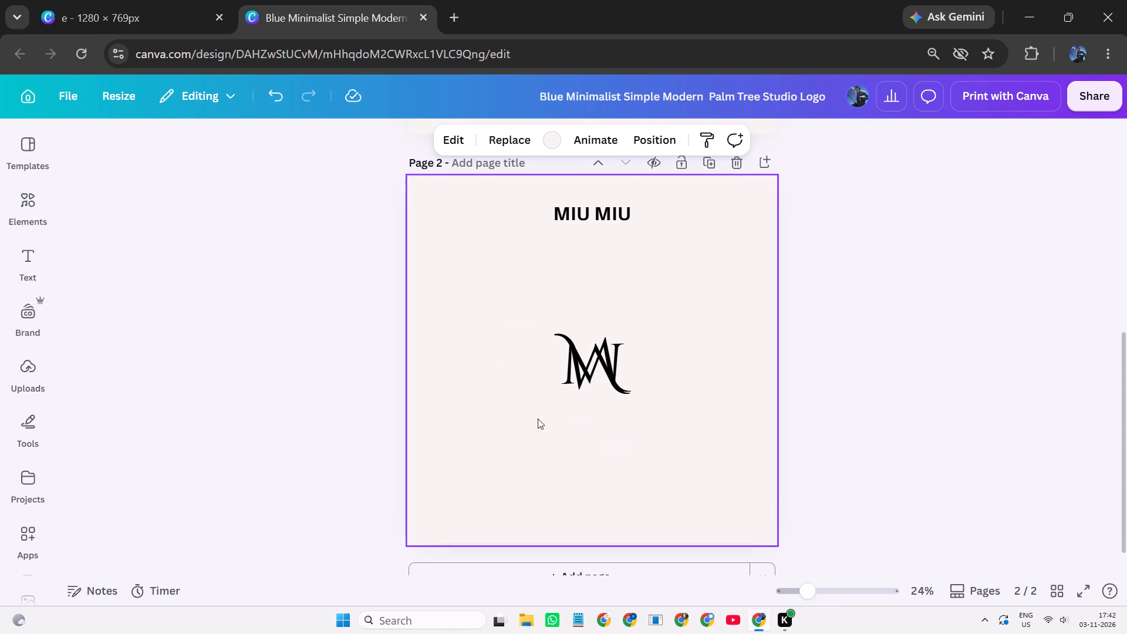
Move the flipped M out of the overlapping monogram to an empty area above and left of the upright M.
left_click_drag(618, 366, 494, 291)
Straighten the tilted upright M at the centre of page 2 to a 0° rotation.
left_click(589, 350)
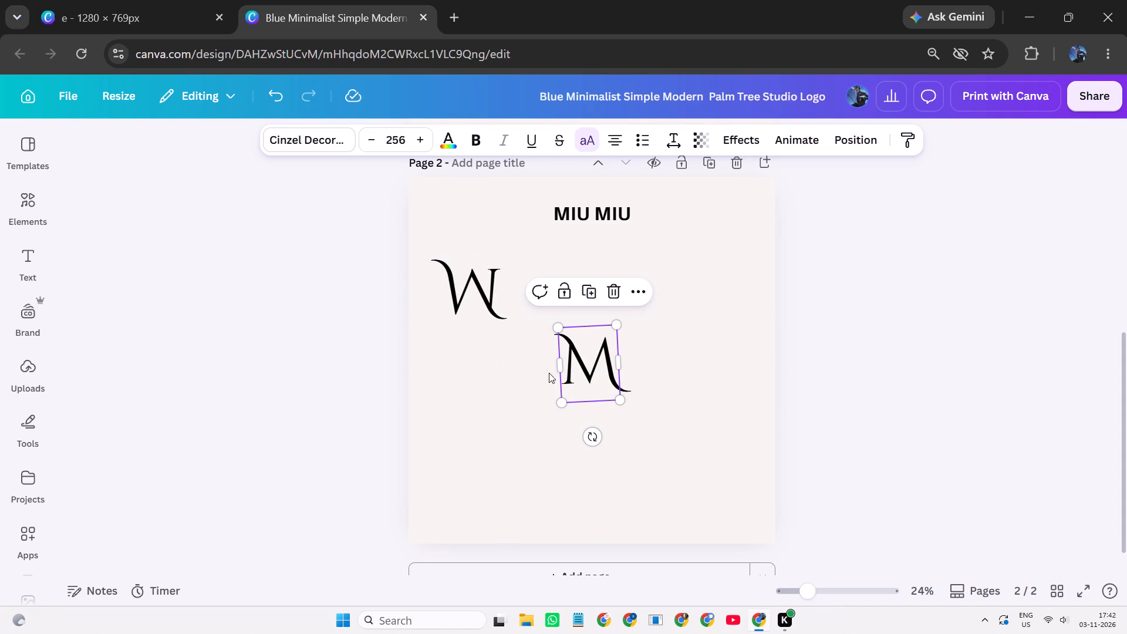
left_click(579, 366)
left_click(524, 448)
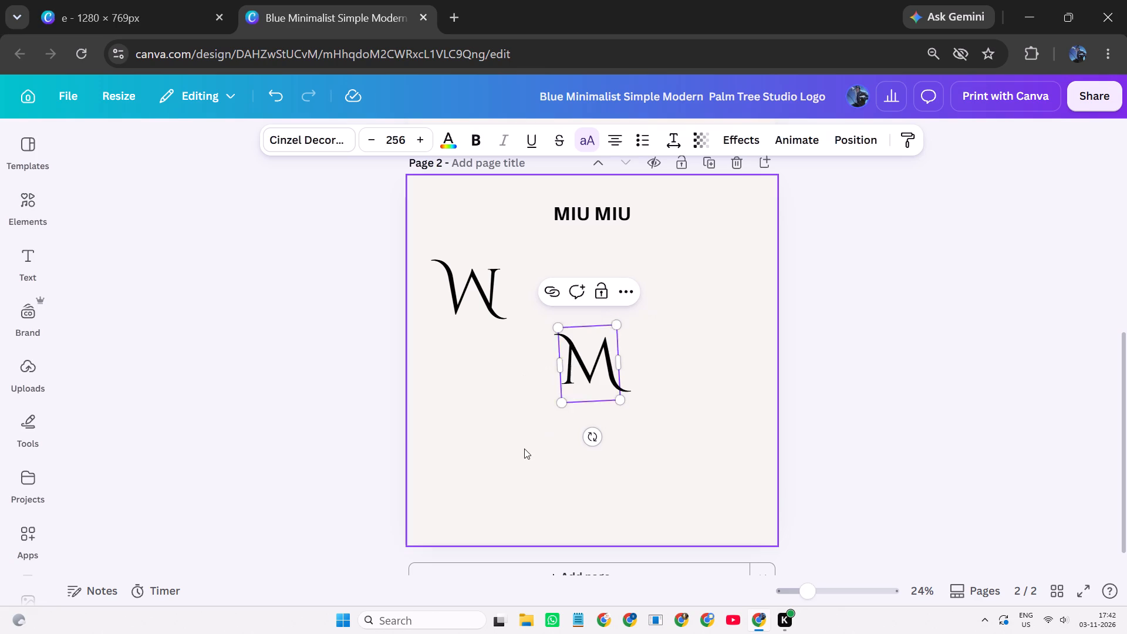
left_click(582, 382)
left_click(589, 446)
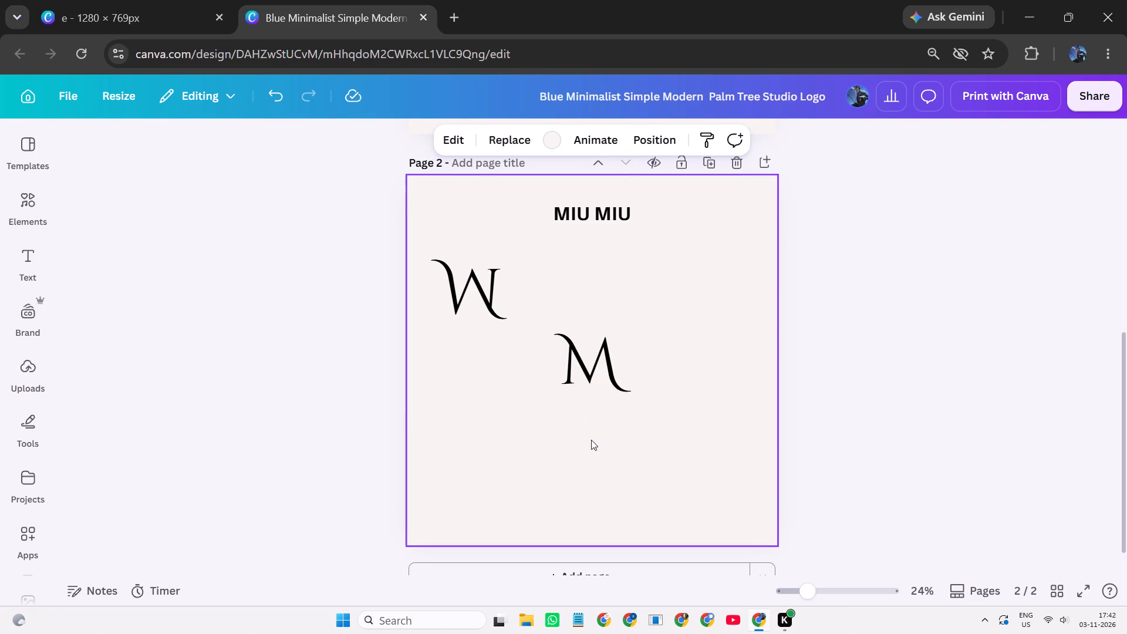
left_click(574, 358)
left_click(598, 433)
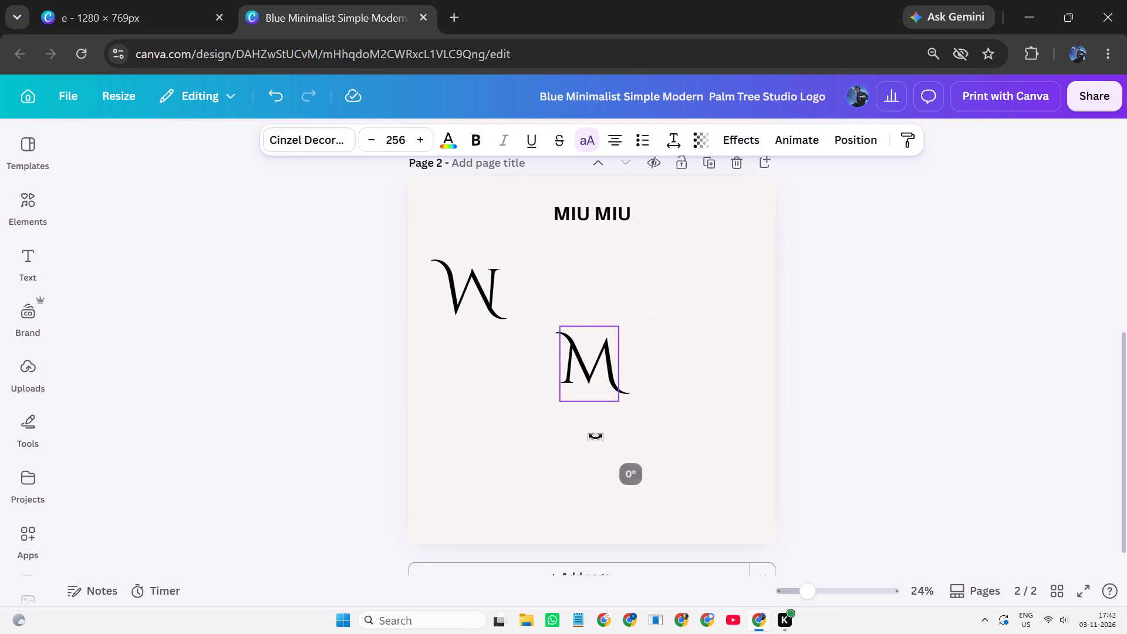
left_click(578, 479)
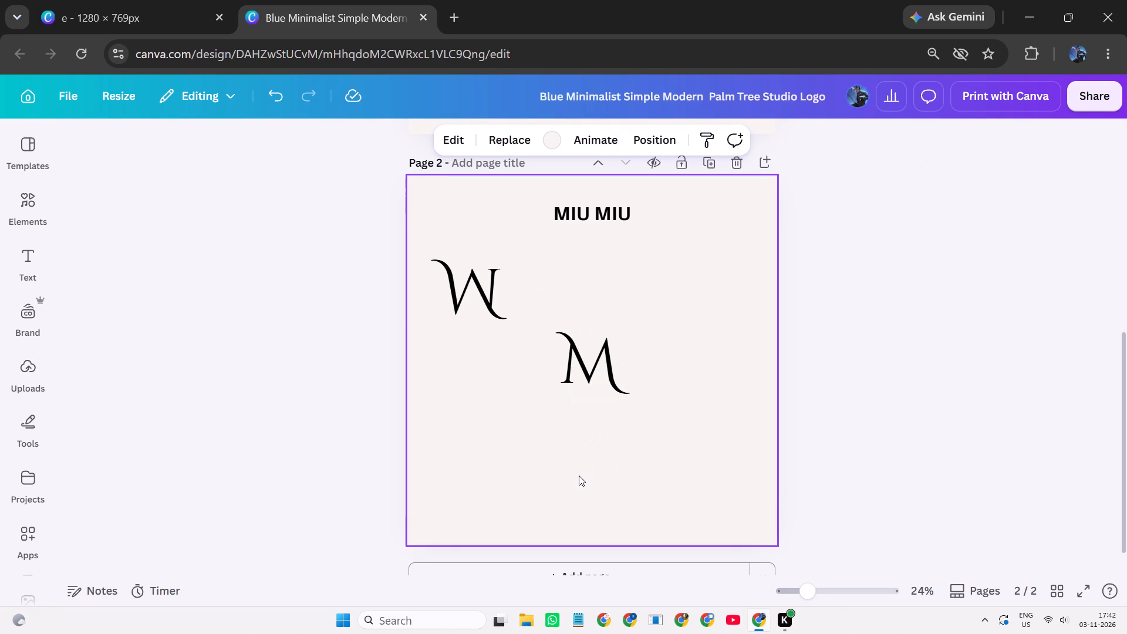
Add a text box containing a single period and enlarge it to font size 179.
key("period")
left_click(592, 460)
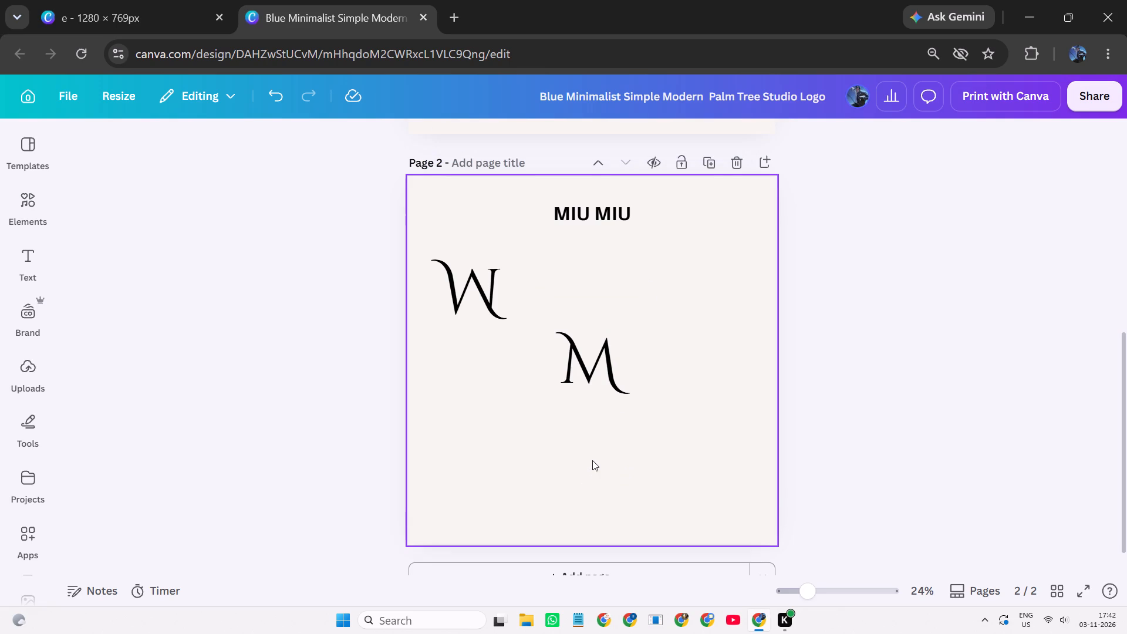
key("t")
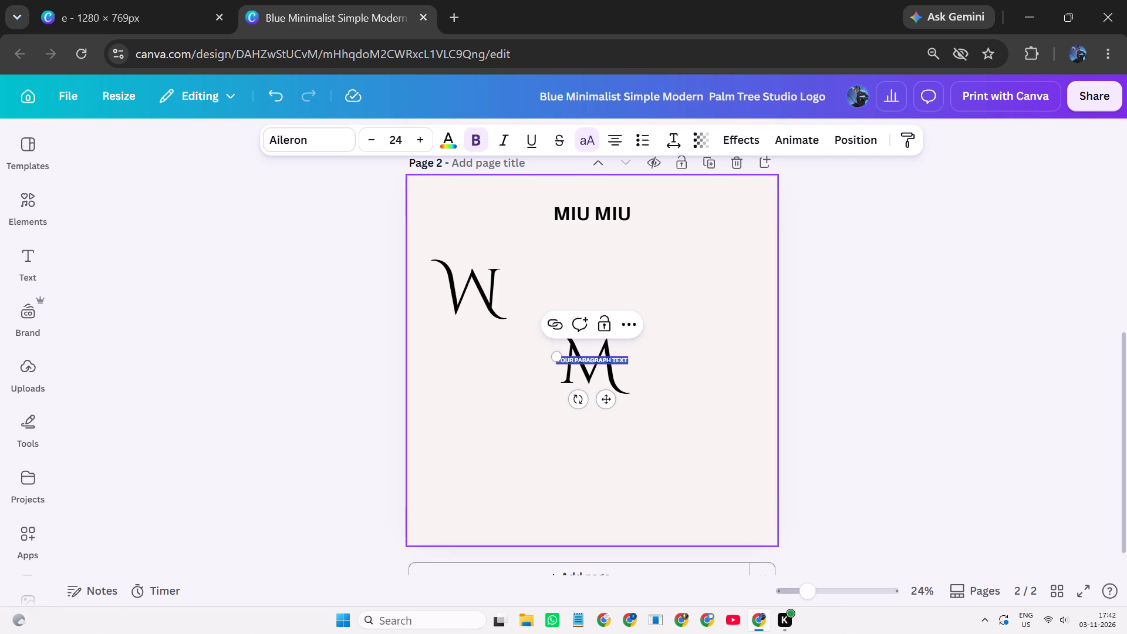
key("period")
left_click_drag(590, 359, 558, 316)
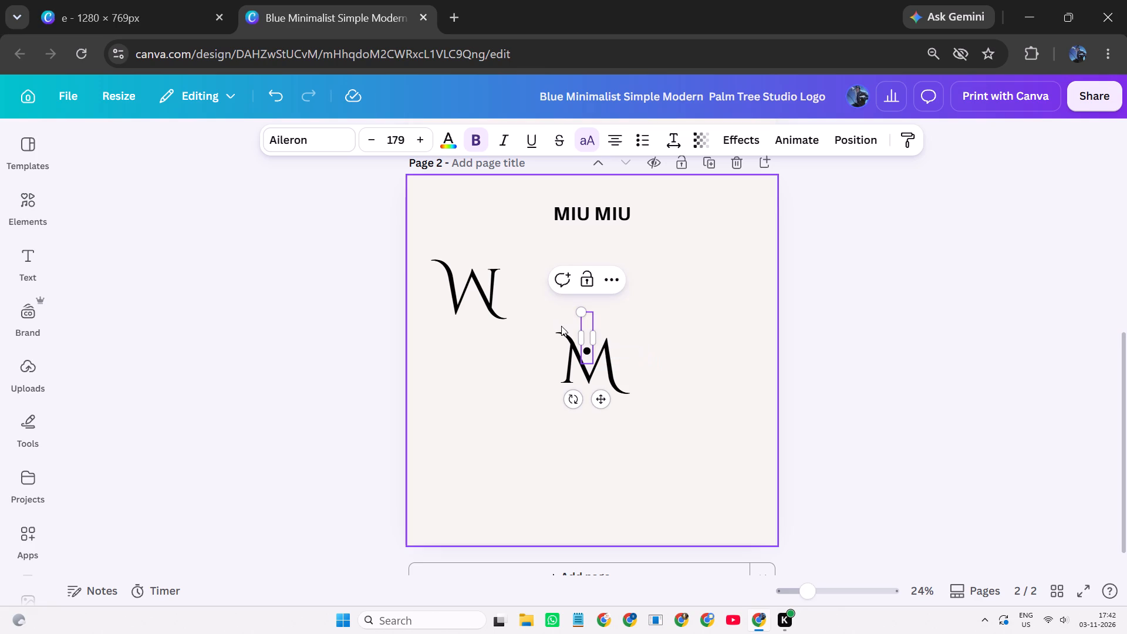
Place the dot just above the tip of the upright M's upper-left swash.
left_click_drag(605, 399, 608, 386)
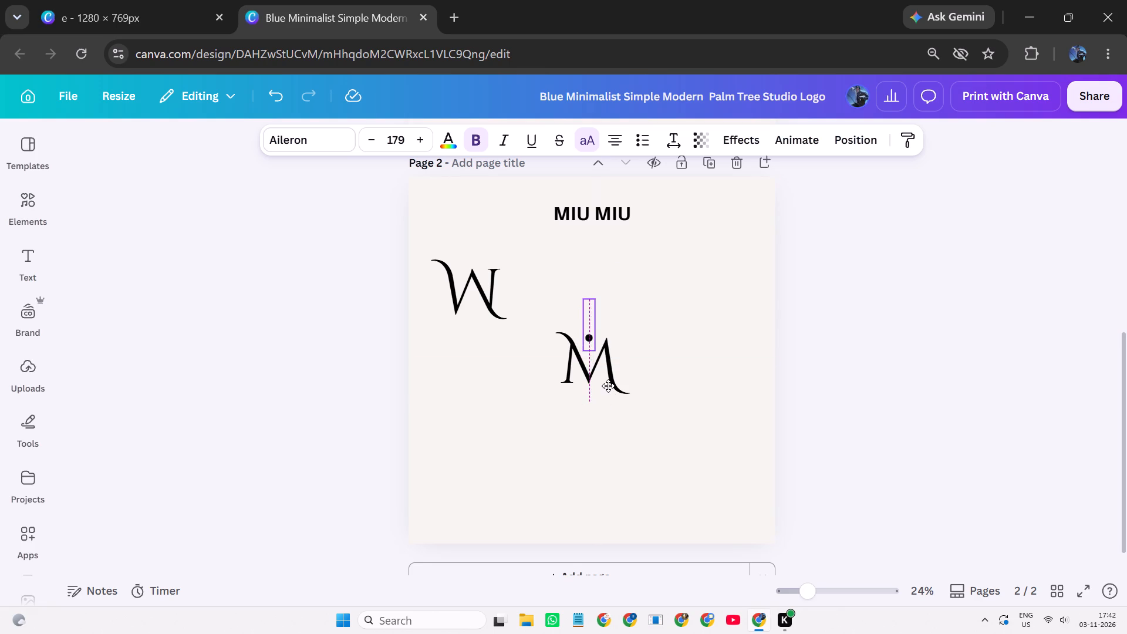
left_click_drag(608, 386, 625, 377)
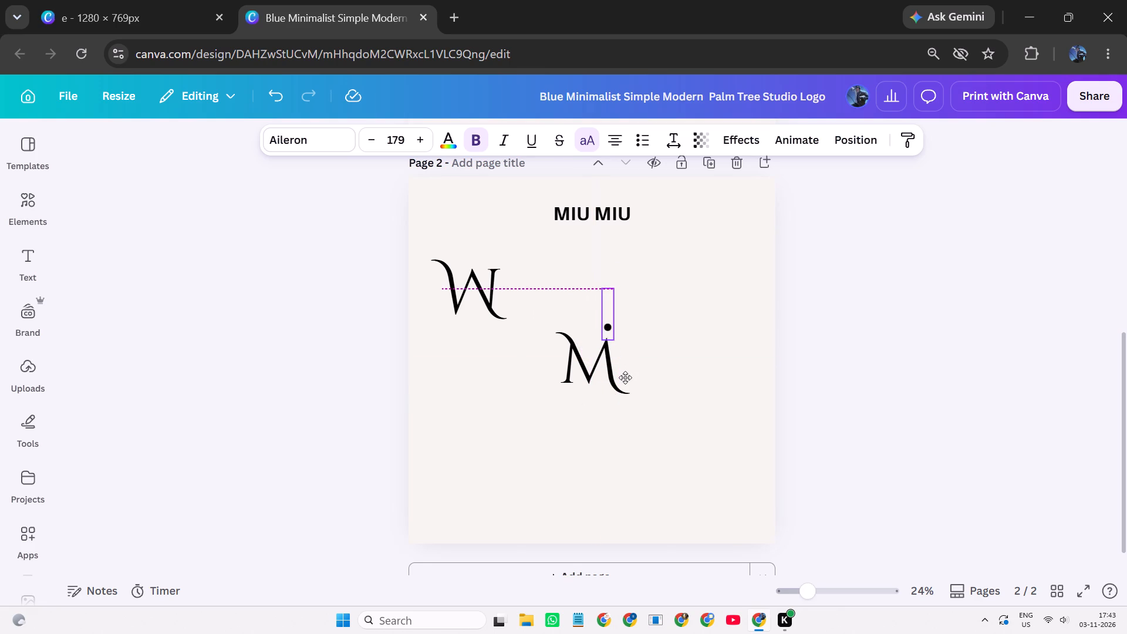
left_click_drag(625, 377, 586, 372)
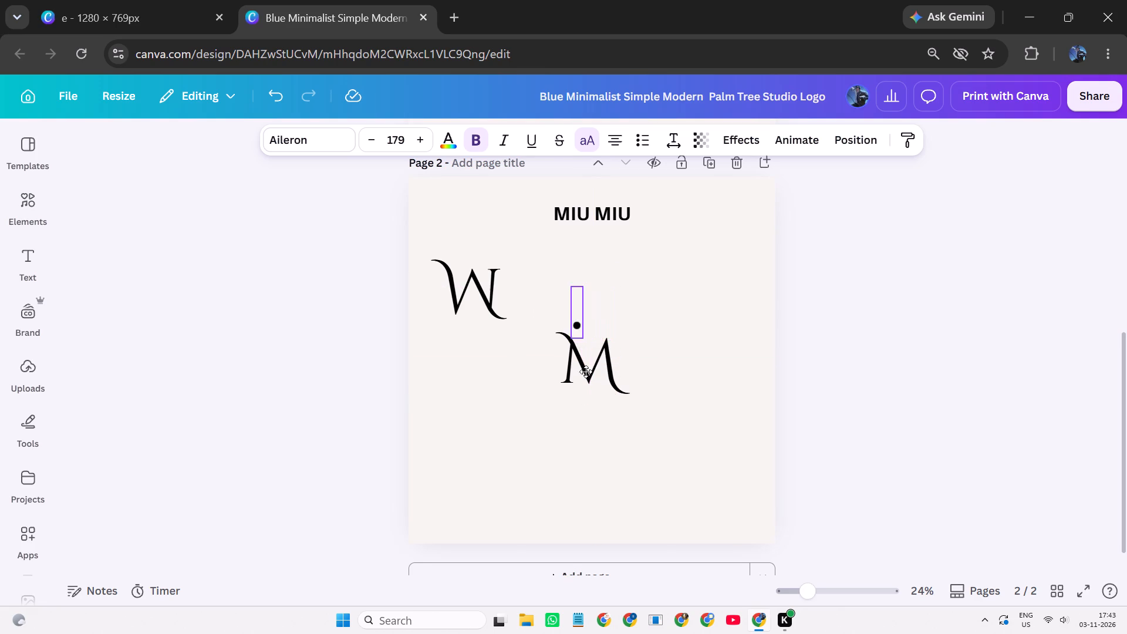
left_click_drag(586, 372, 579, 370)
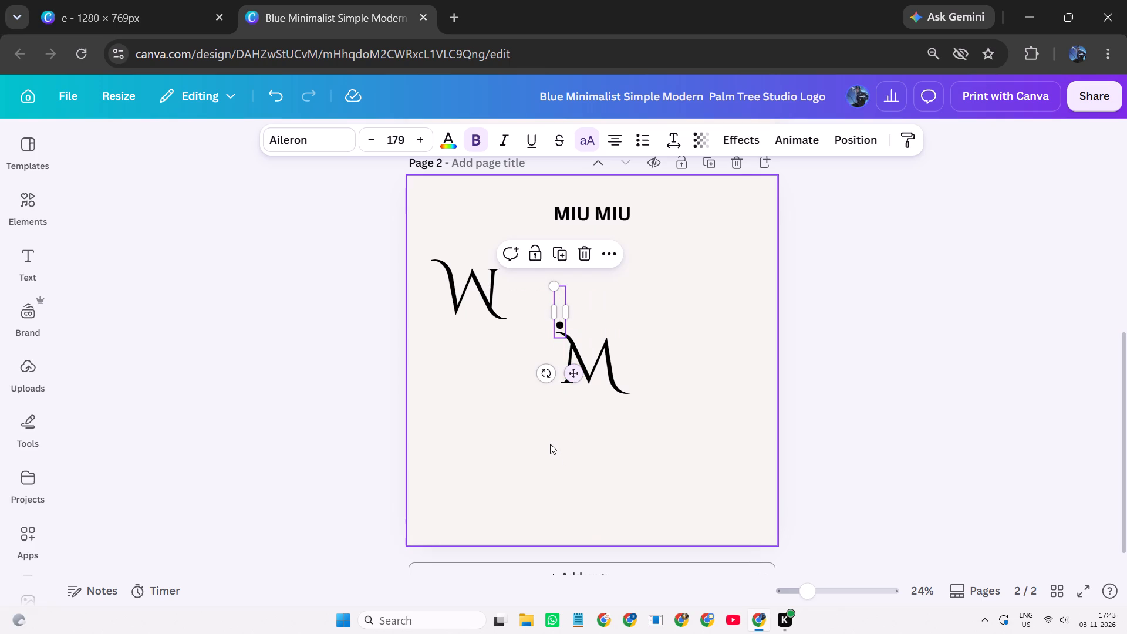
left_click(550, 444)
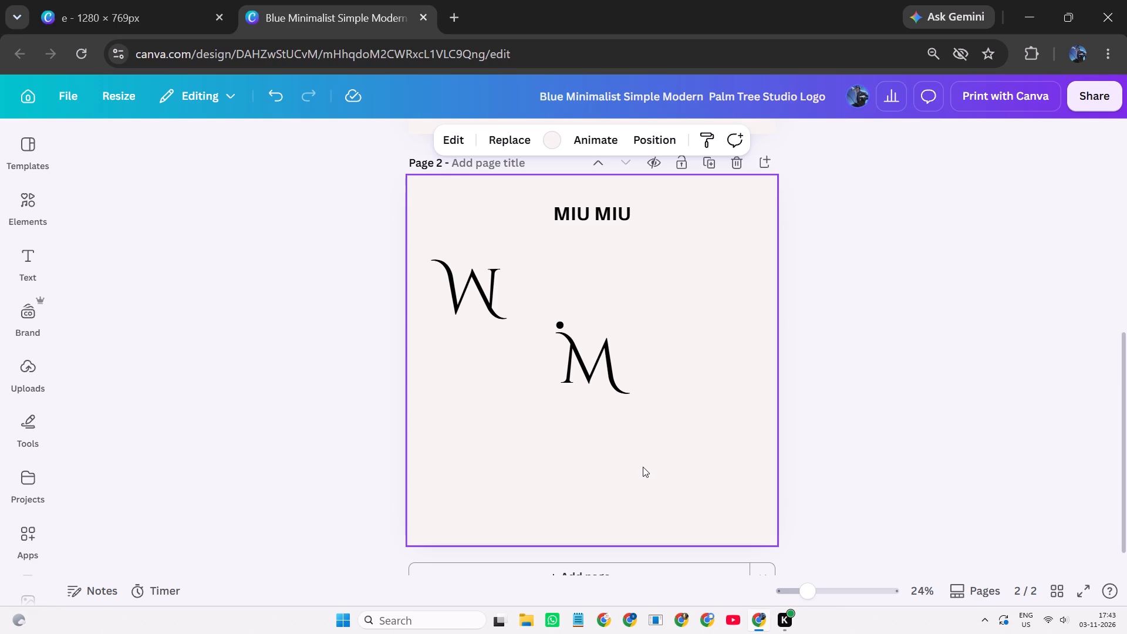
Shift the flipped M slightly to the right, keeping it apart from the upright M.
left_click(475, 315)
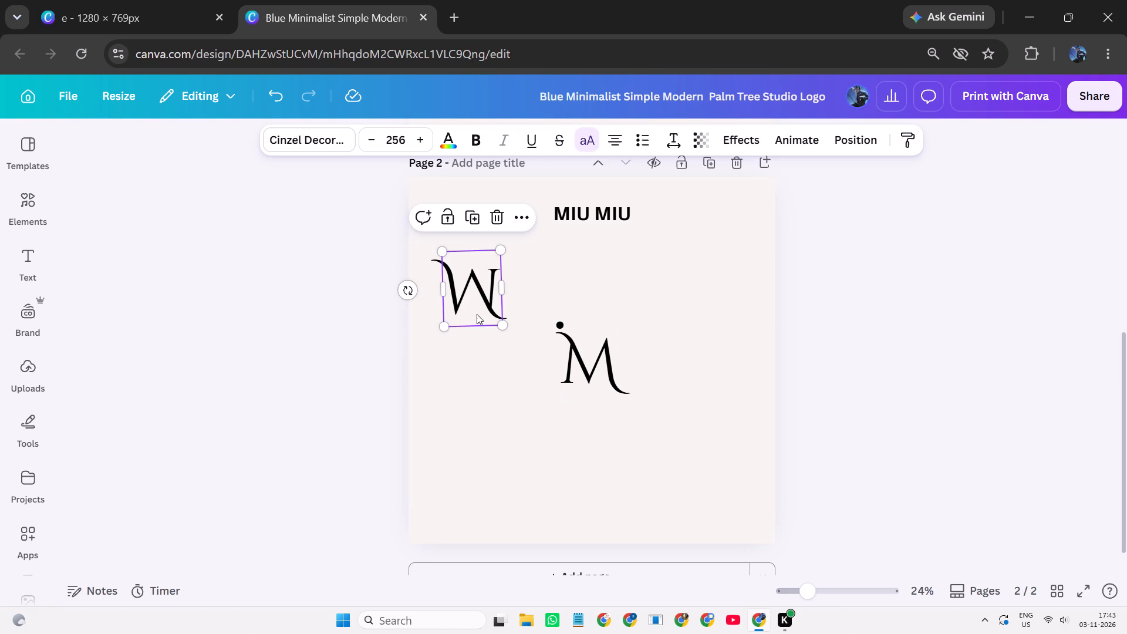
left_click(482, 300)
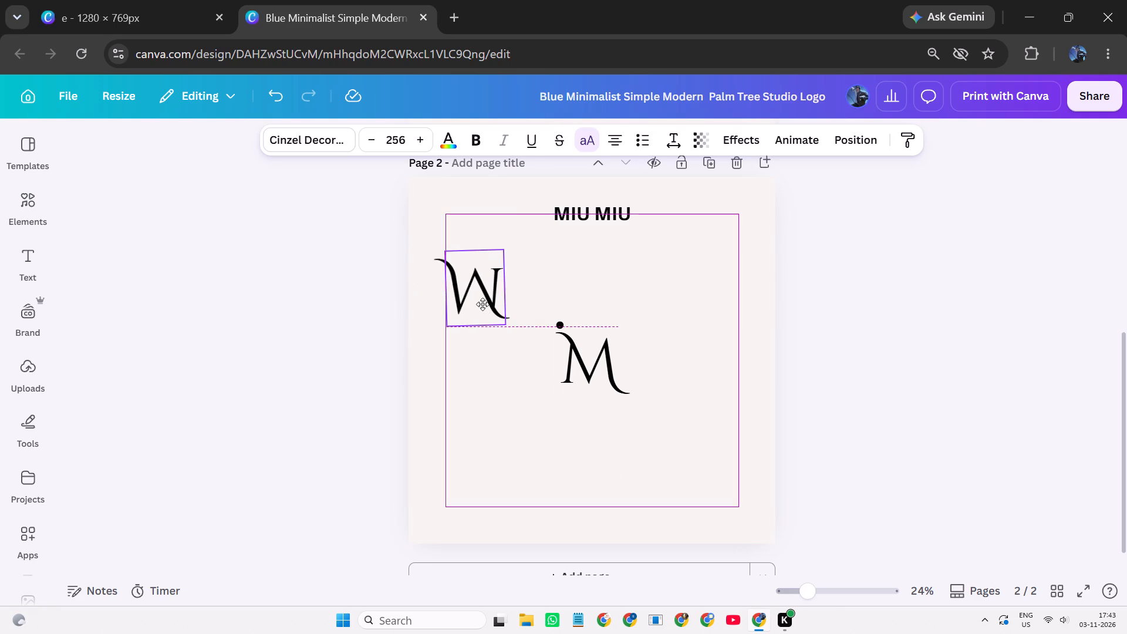
double_click(544, 409)
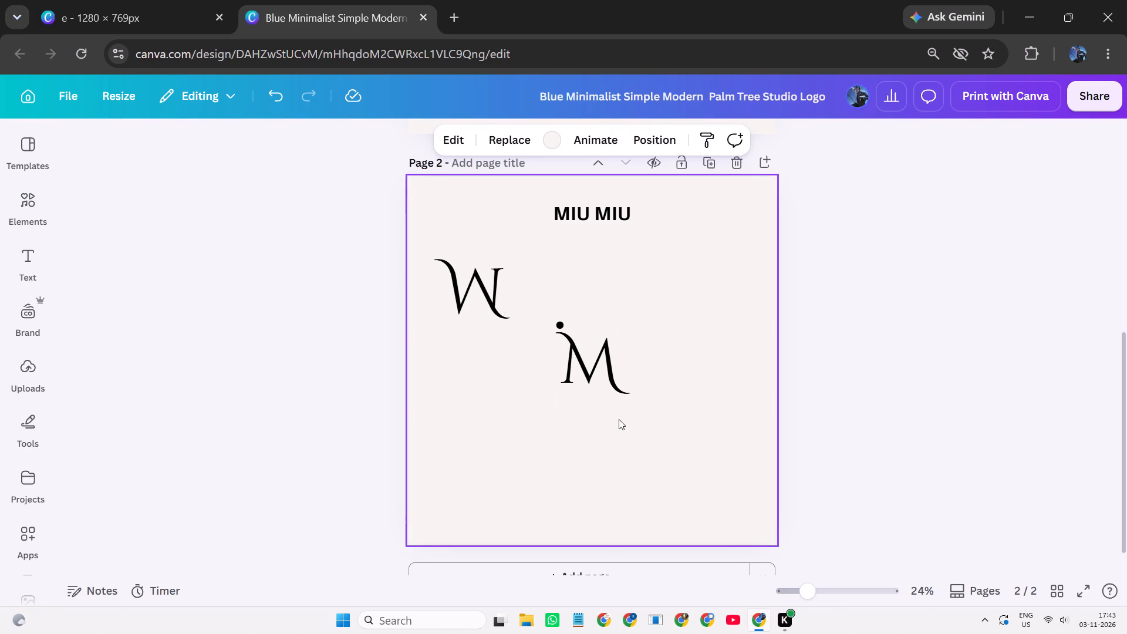
Add a square about 600 px wide to page 2 and place it below and to the right of the upright M.
key("r")
left_click(620, 419)
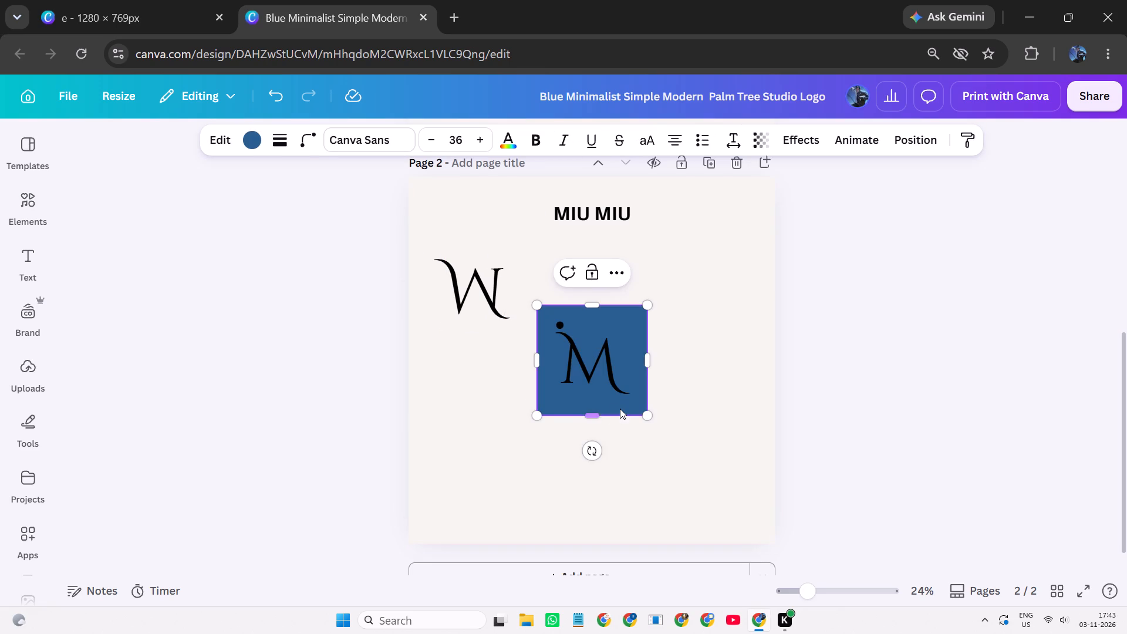
double_click(640, 446)
left_click_drag(625, 363, 730, 458)
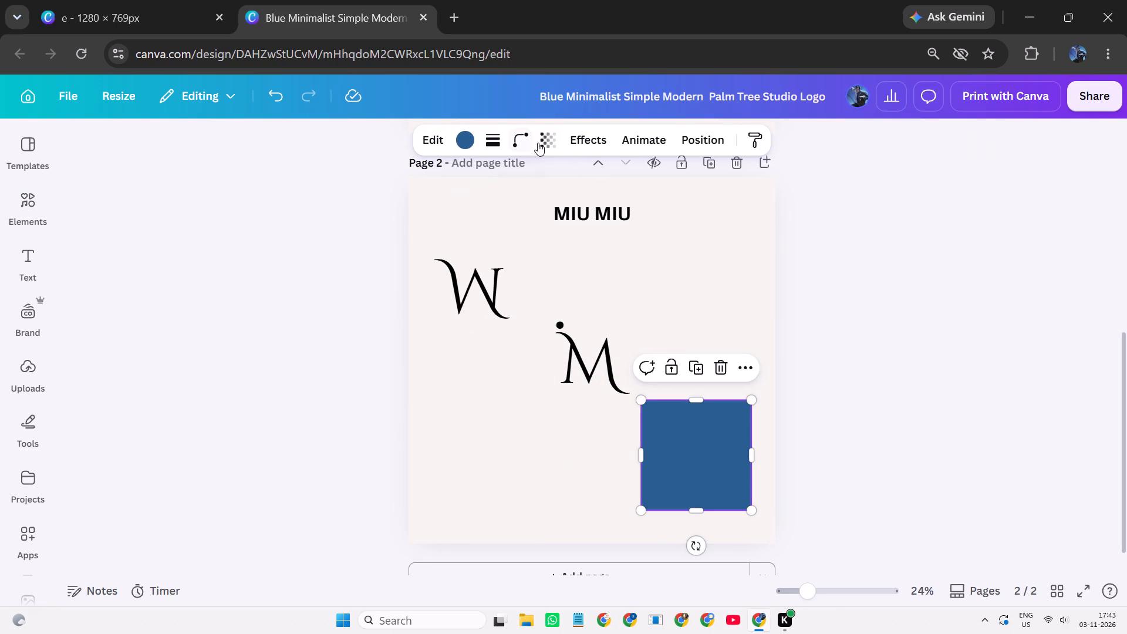
left_click(538, 143)
left_click(646, 269)
left_click_drag(700, 435, 642, 371)
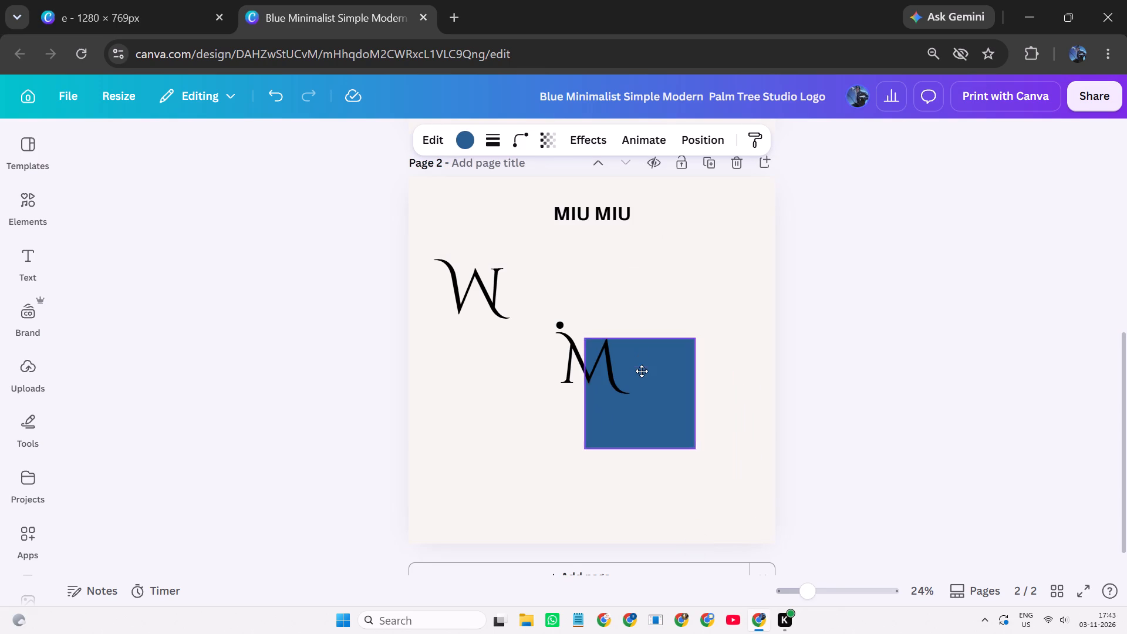
left_click_drag(642, 371, 687, 317)
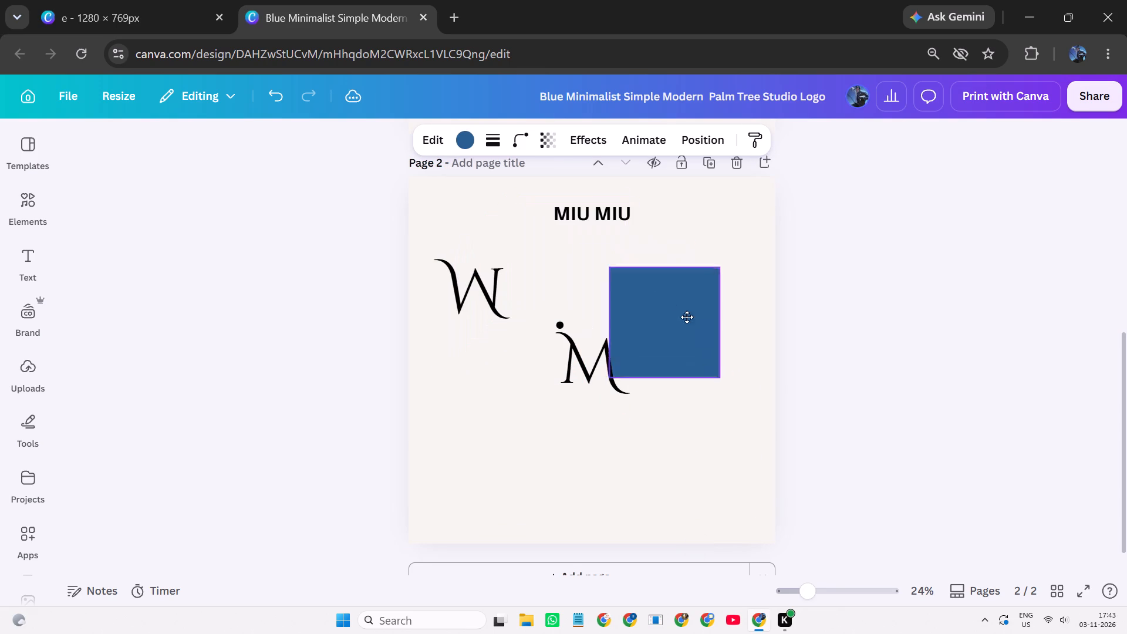
left_click_drag(687, 317, 688, 430)
left_click(688, 430)
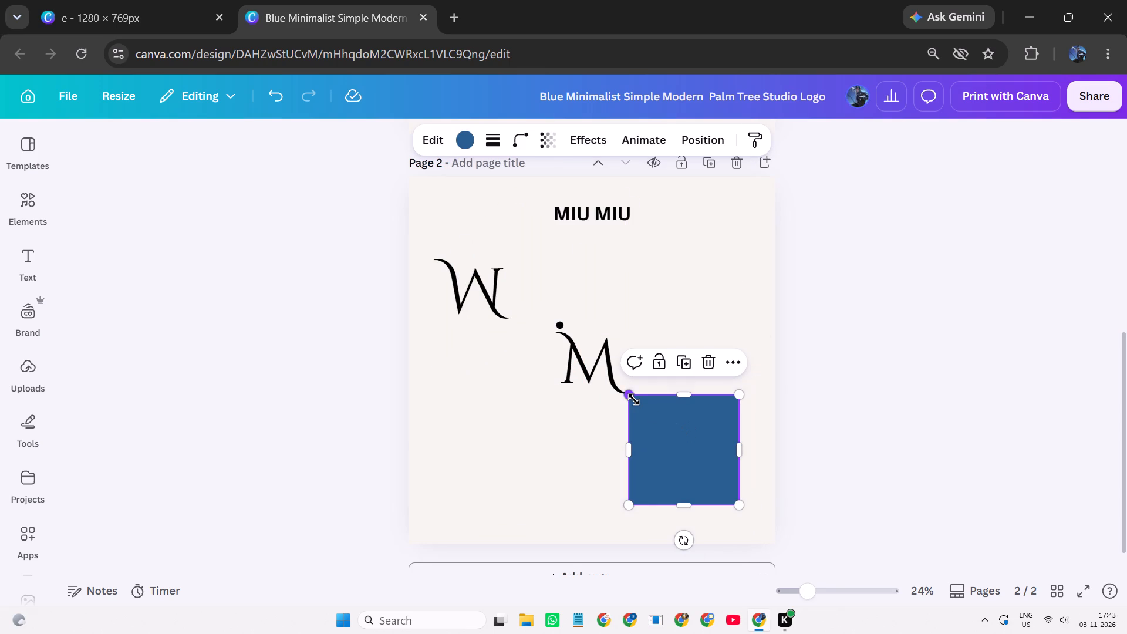
Fill the square with the page background's off-white colour.
left_click(466, 143)
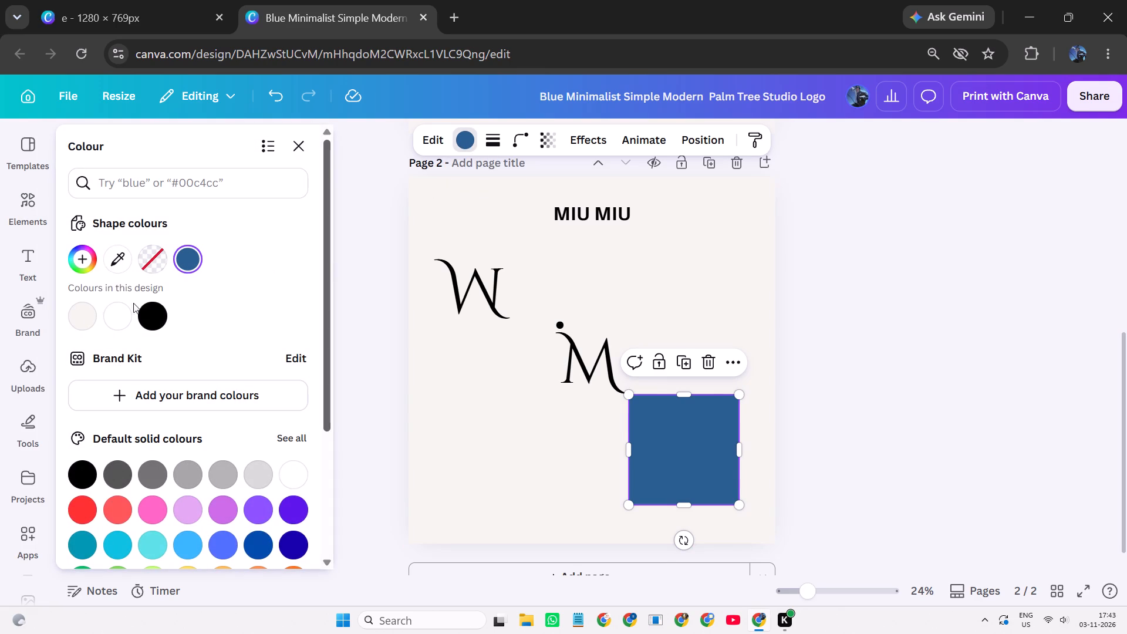
left_click(76, 316)
left_click(705, 294)
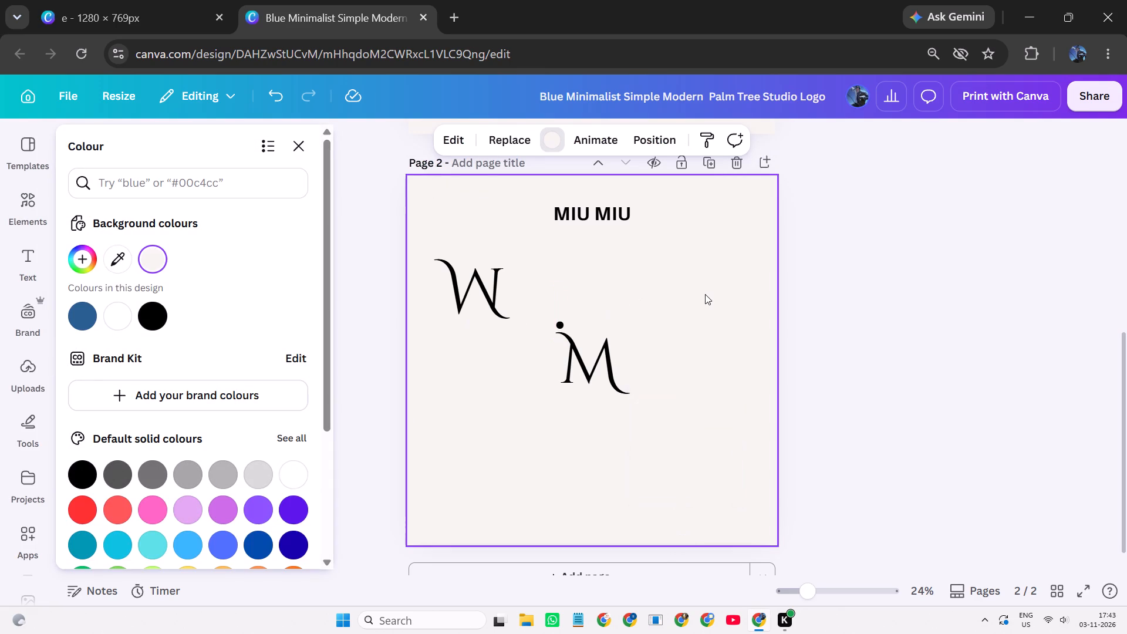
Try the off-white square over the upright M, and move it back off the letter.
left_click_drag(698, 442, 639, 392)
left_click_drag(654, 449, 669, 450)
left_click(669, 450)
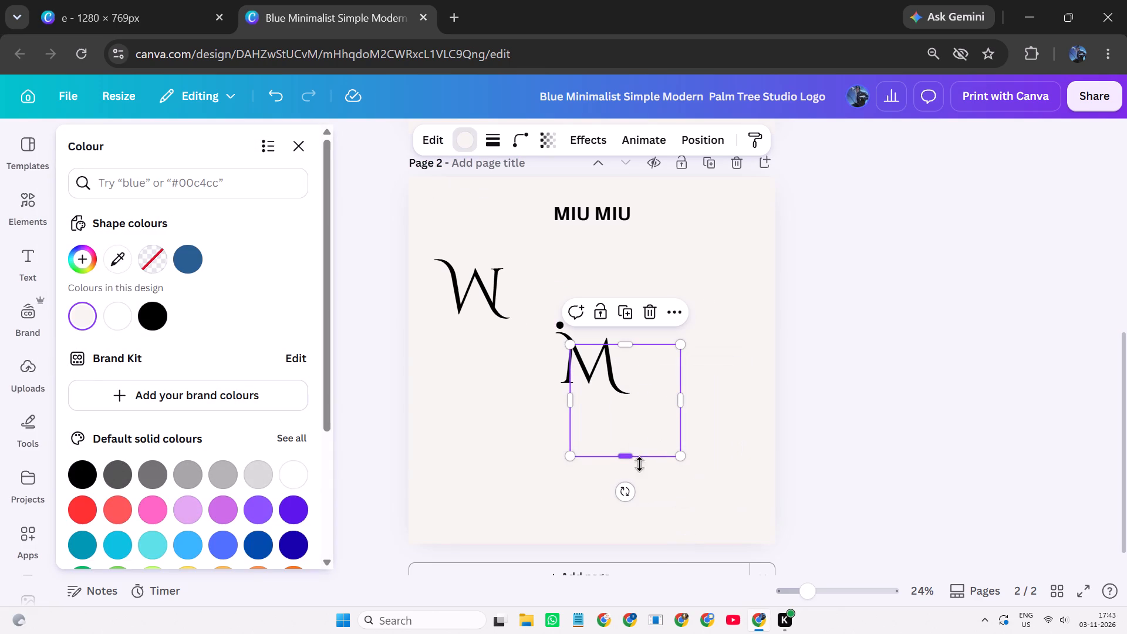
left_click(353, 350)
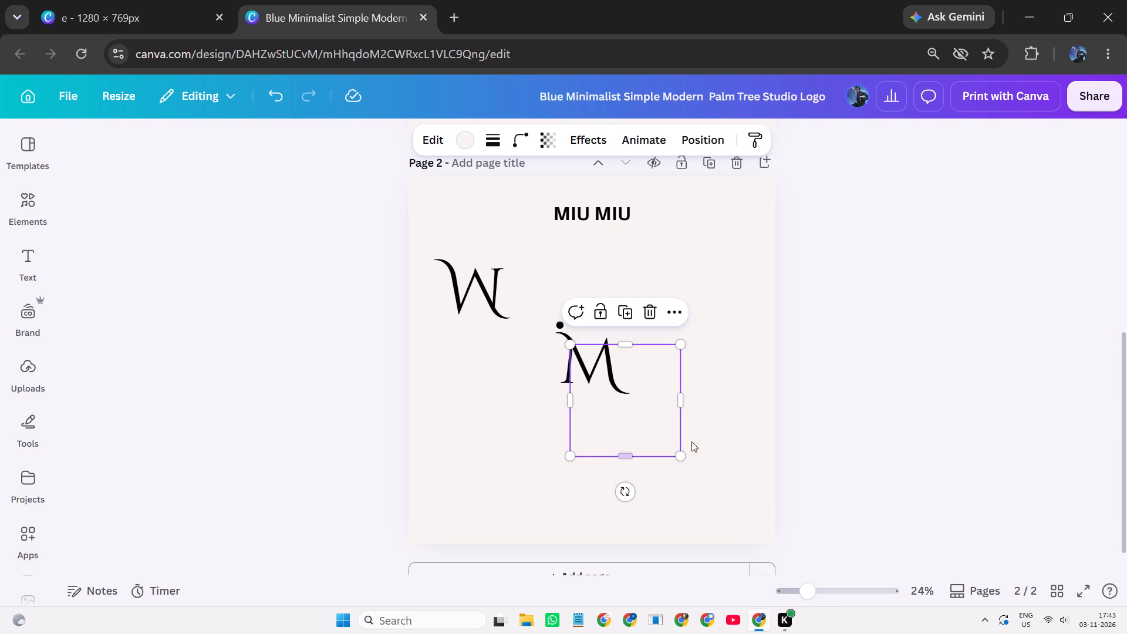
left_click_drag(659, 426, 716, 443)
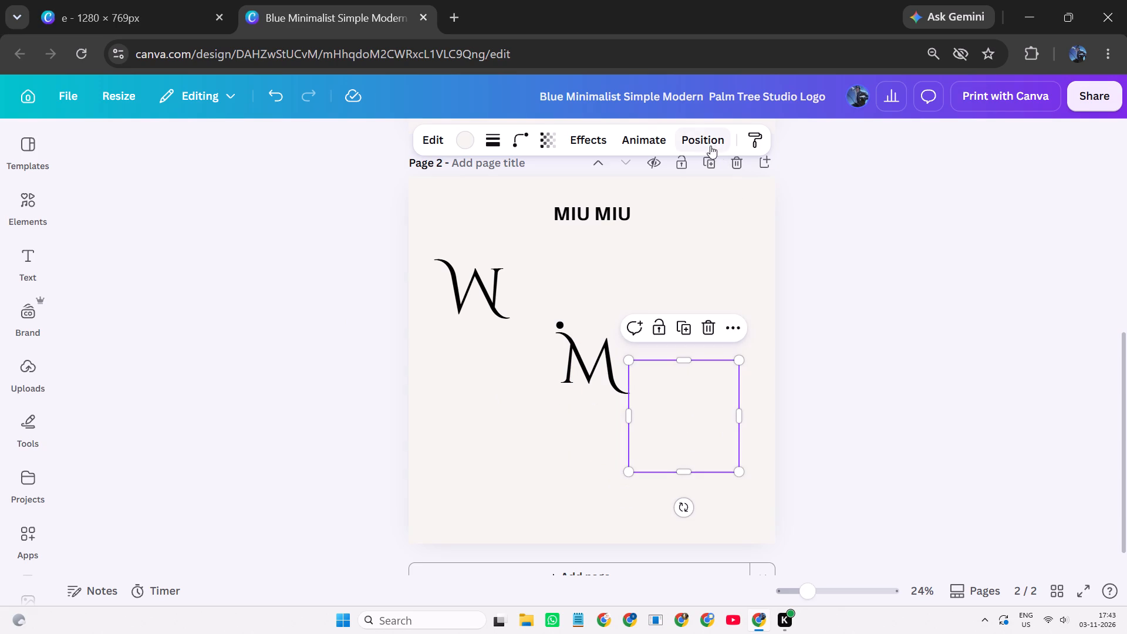
Bring the off-white square to the top of page 2's layer order, above the dot and both M letters.
left_click(710, 137)
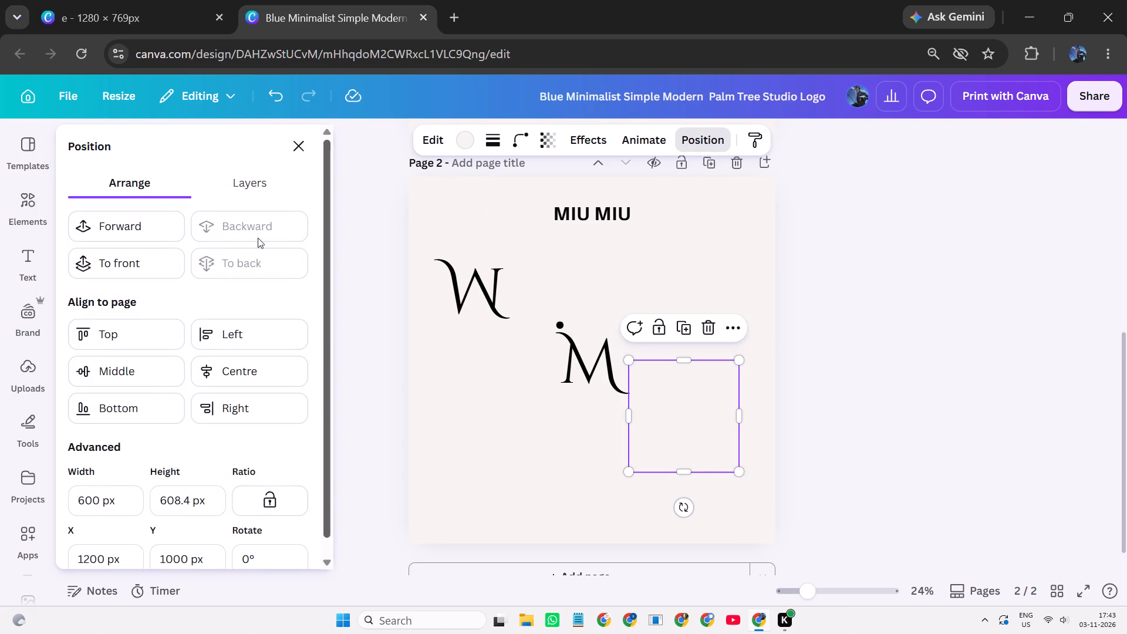
left_click(242, 185)
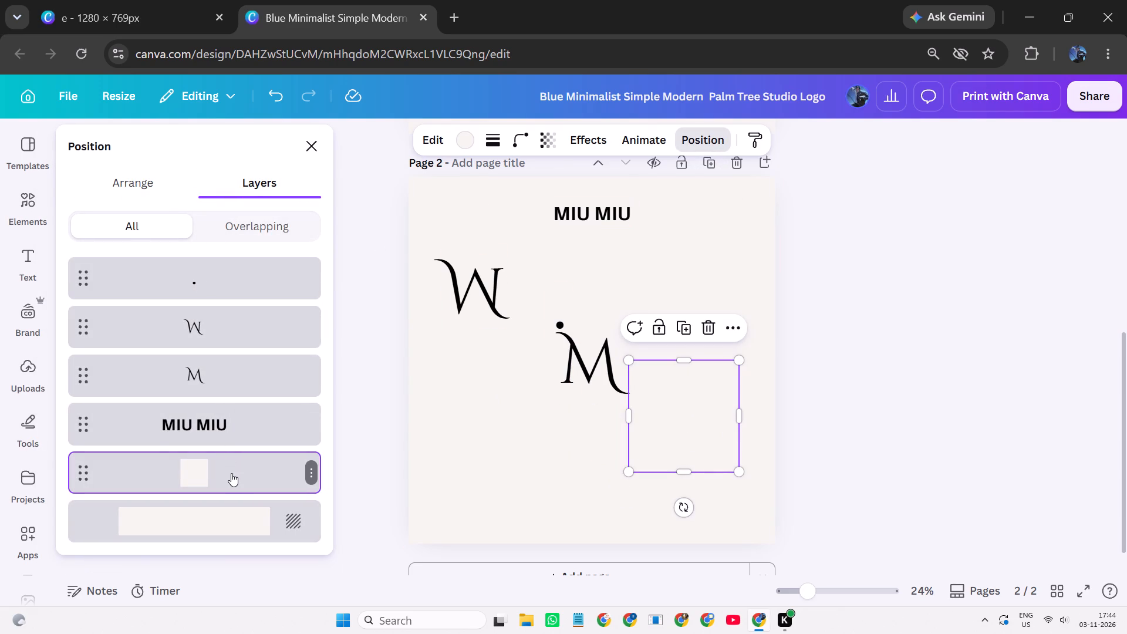
left_click_drag(231, 473, 231, 454)
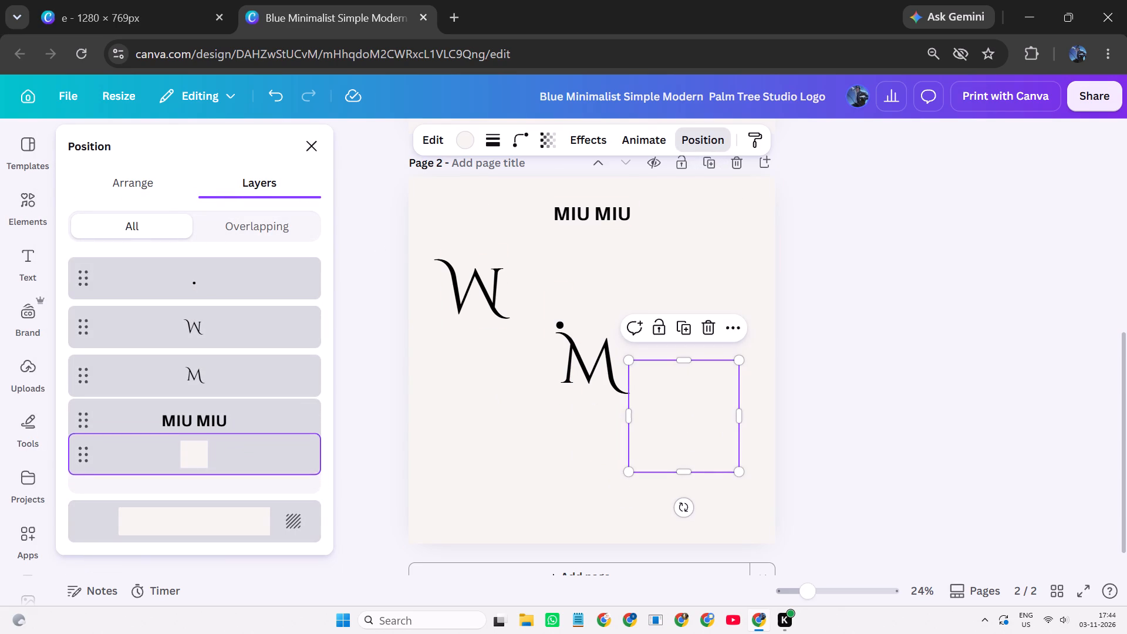
left_click_drag(231, 454, 230, 440)
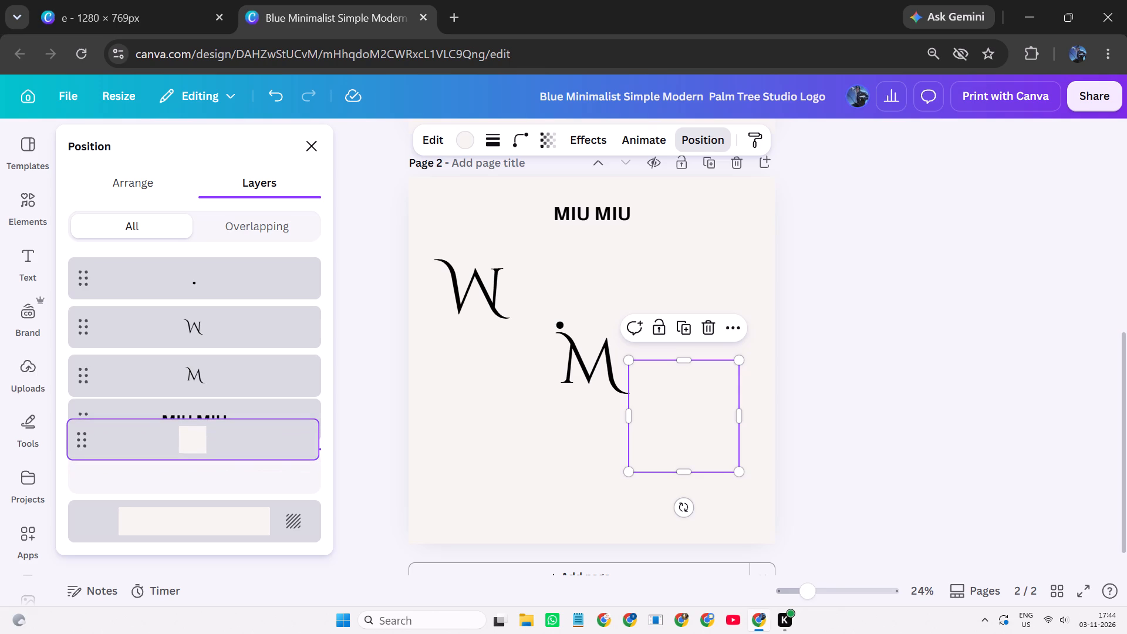
left_click_drag(230, 440, 228, 408)
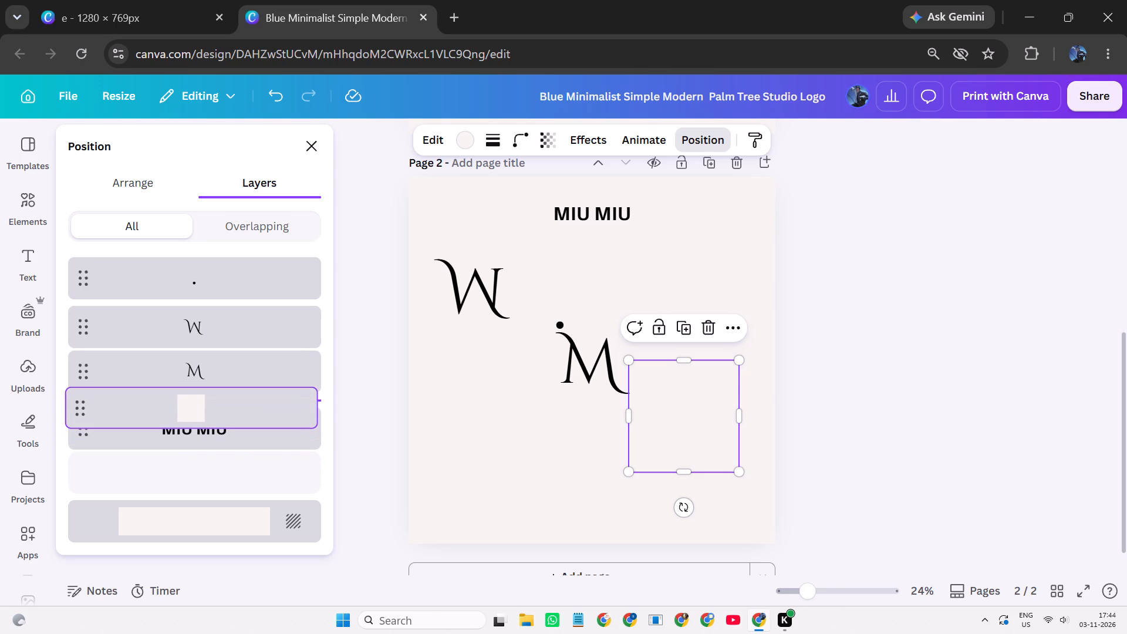
left_click_drag(228, 408, 225, 355)
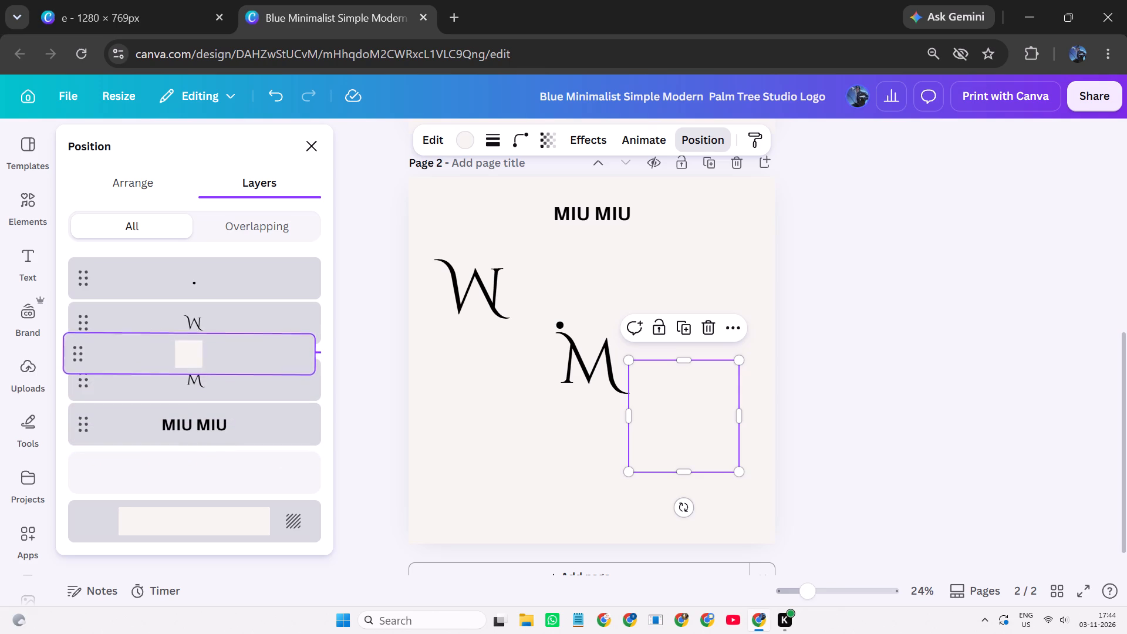
left_click_drag(225, 355, 232, 274)
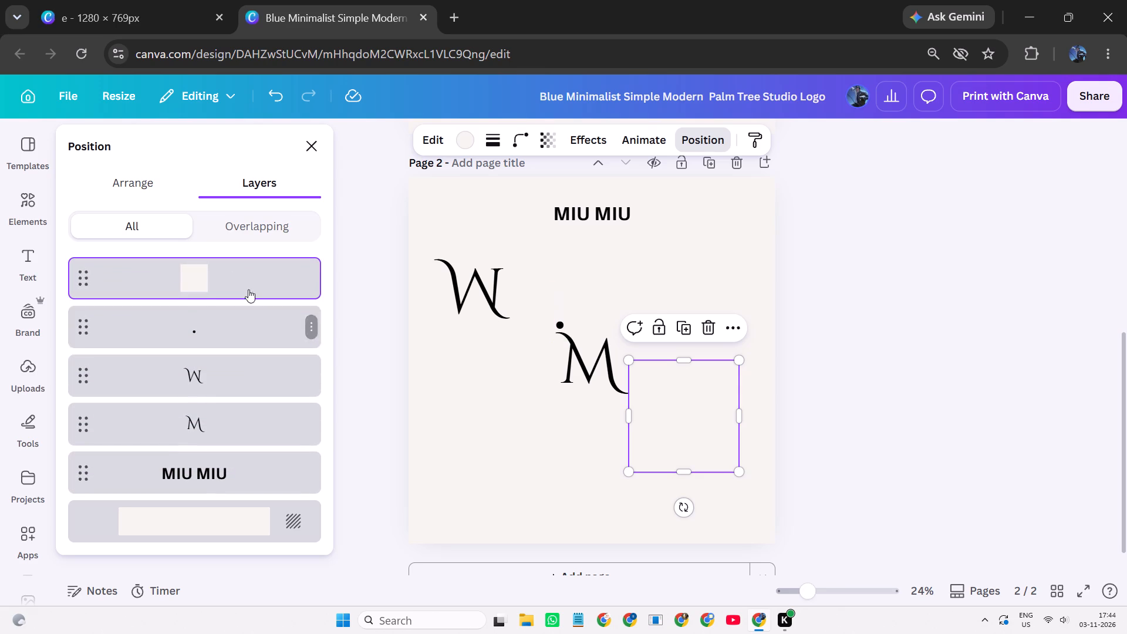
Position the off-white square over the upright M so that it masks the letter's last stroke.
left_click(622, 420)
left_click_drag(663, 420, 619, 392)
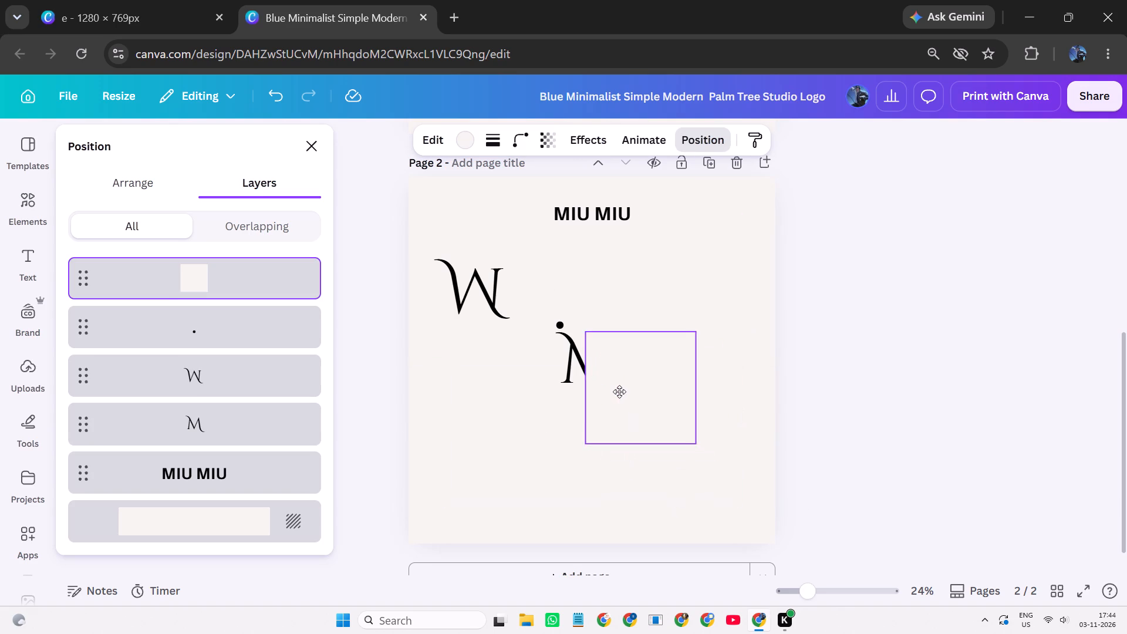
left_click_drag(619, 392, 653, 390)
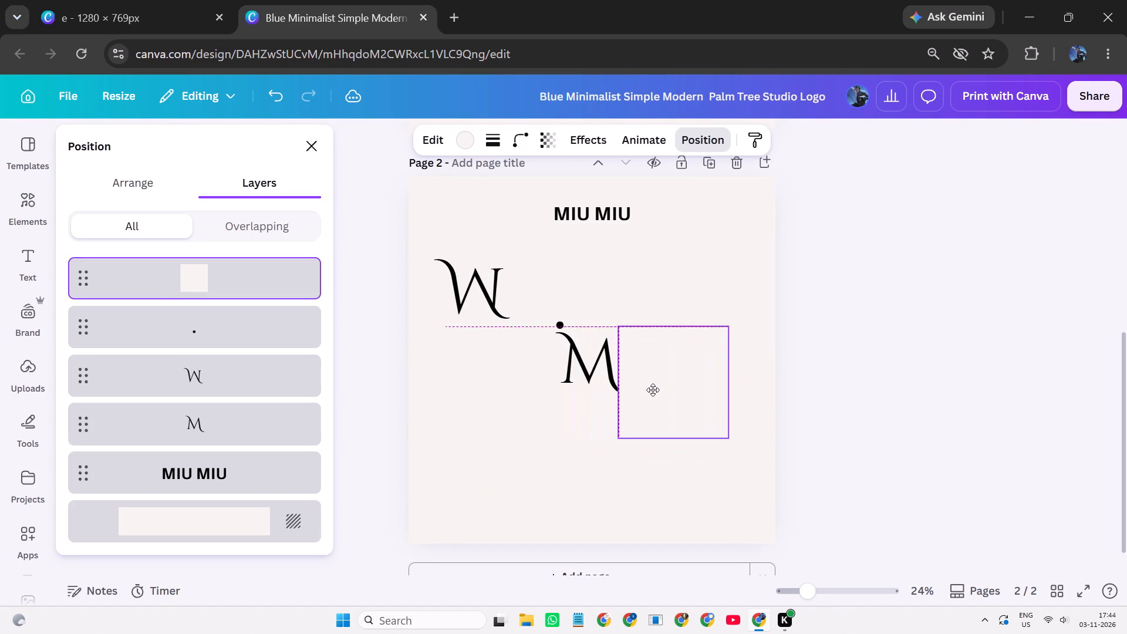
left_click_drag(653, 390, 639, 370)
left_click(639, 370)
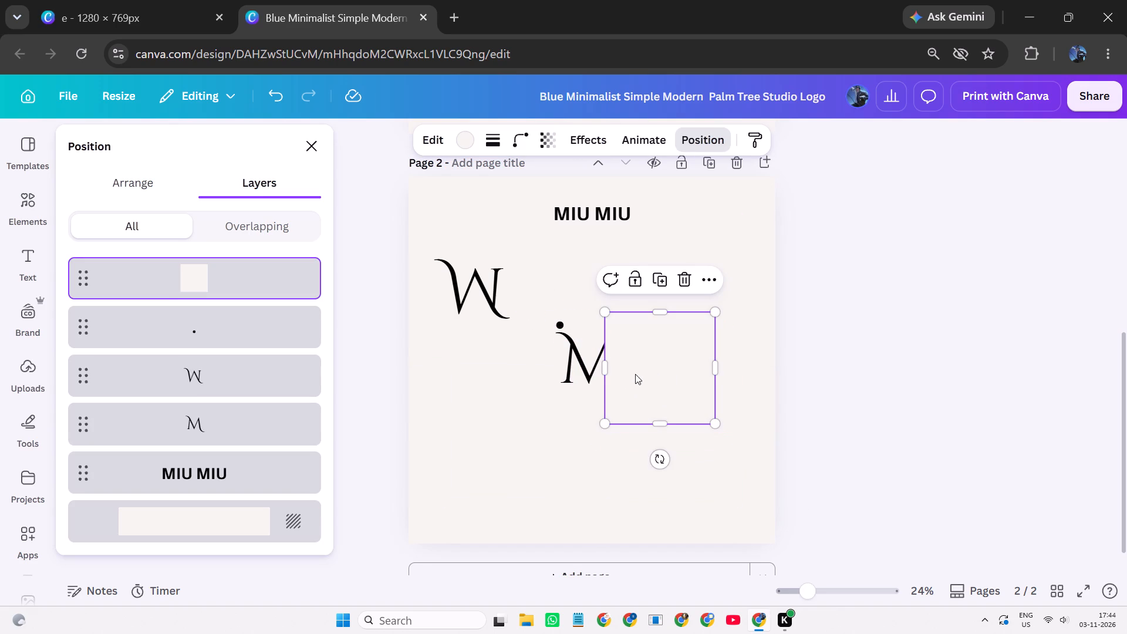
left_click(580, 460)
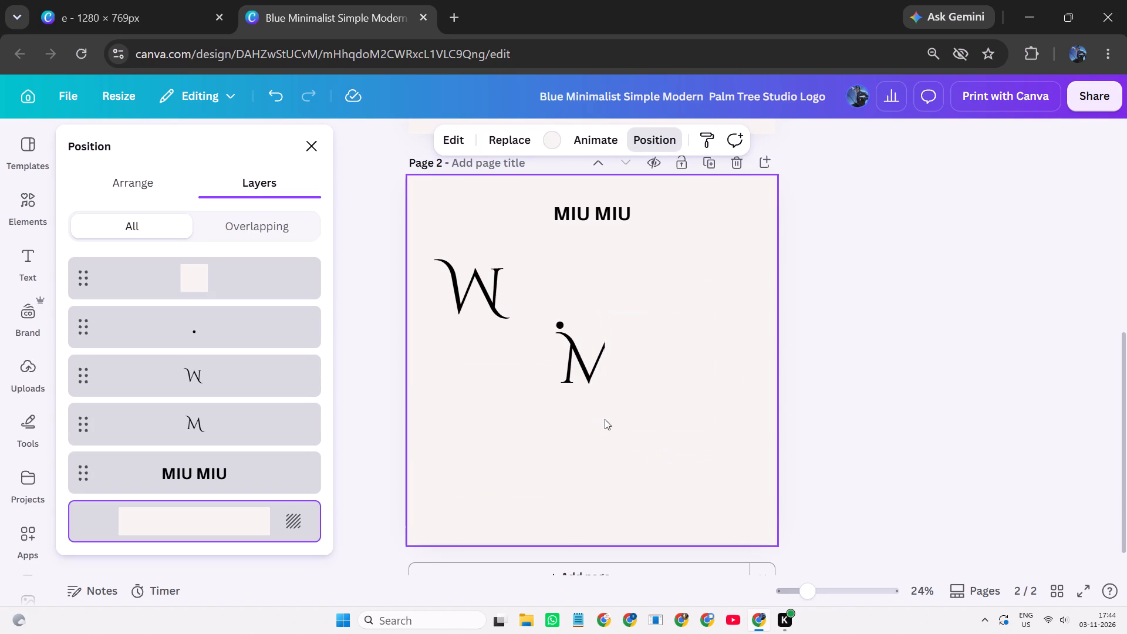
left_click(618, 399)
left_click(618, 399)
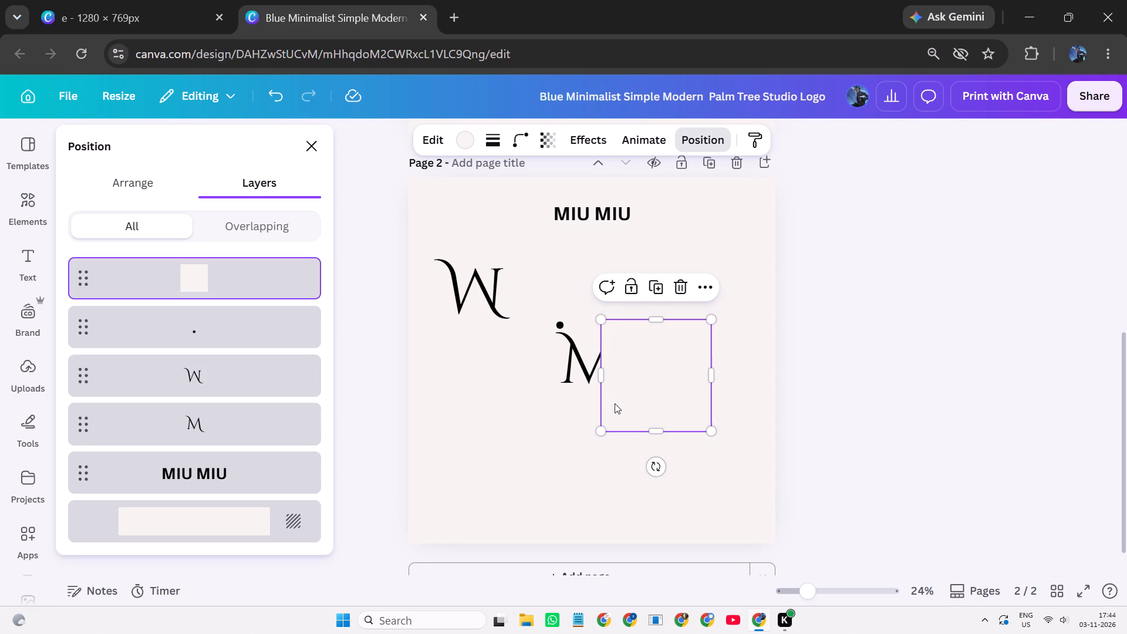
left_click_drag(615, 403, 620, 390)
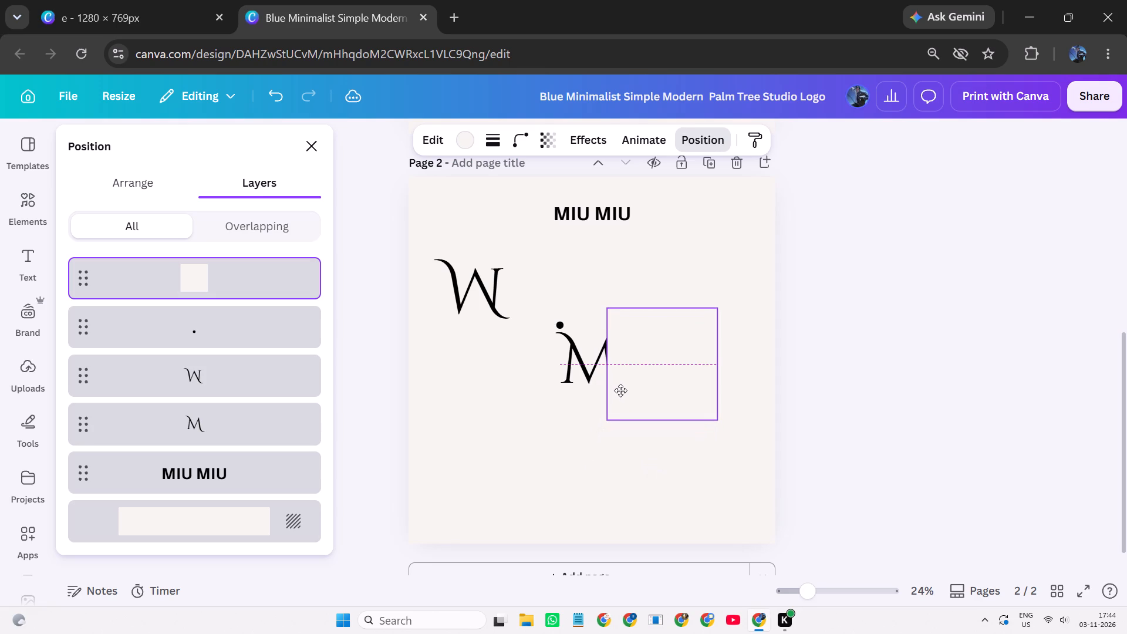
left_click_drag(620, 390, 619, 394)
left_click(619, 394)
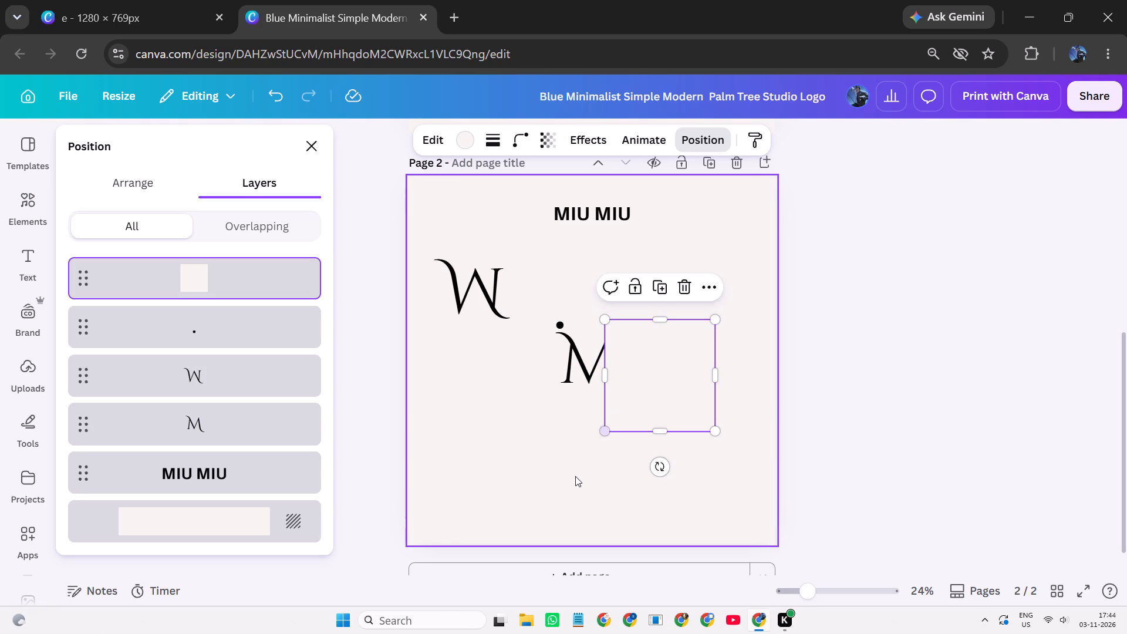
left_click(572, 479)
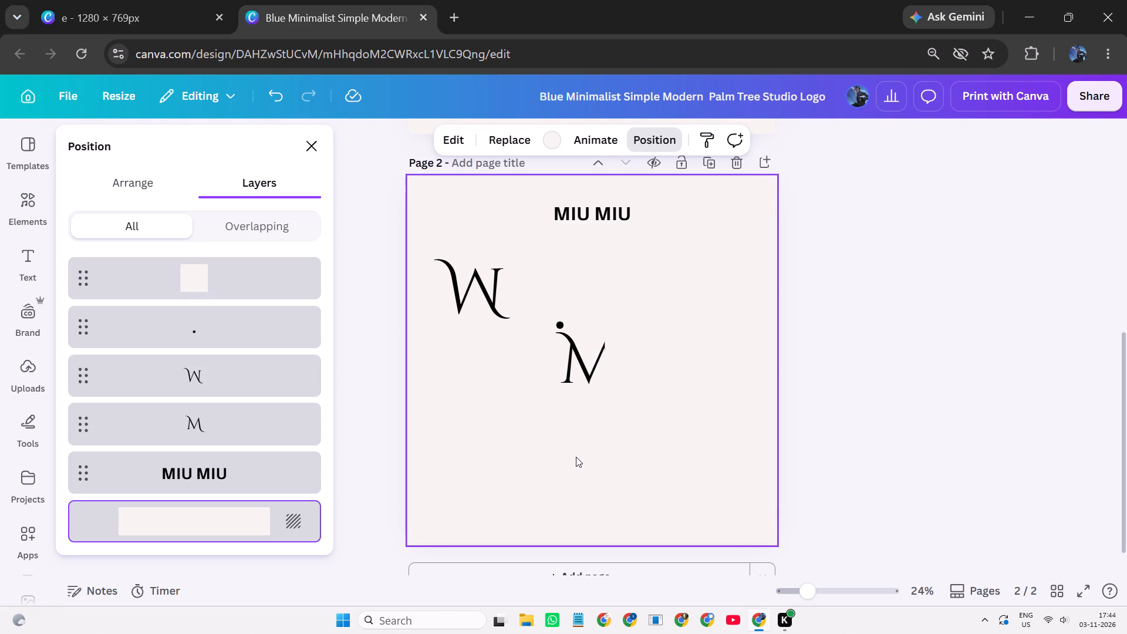
Examine the masked edge of the upright M up close and within the whole page 2 layout.
scroll(635, 414, "up", 3, "ctrl")
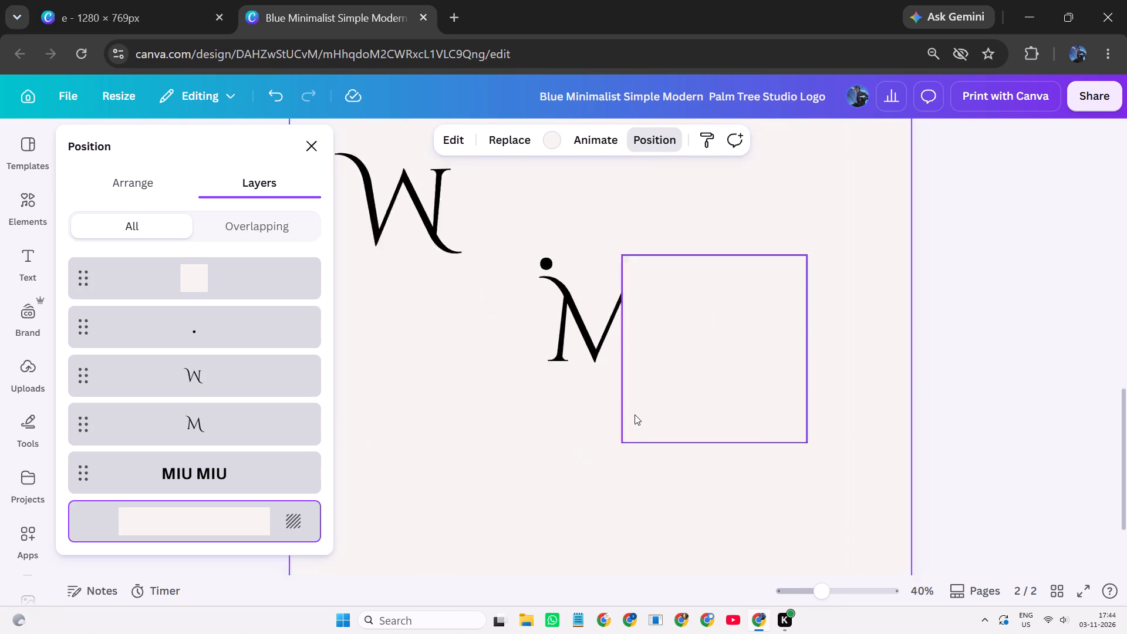
scroll(635, 414, "up", 2, "ctrl")
left_click(901, 271)
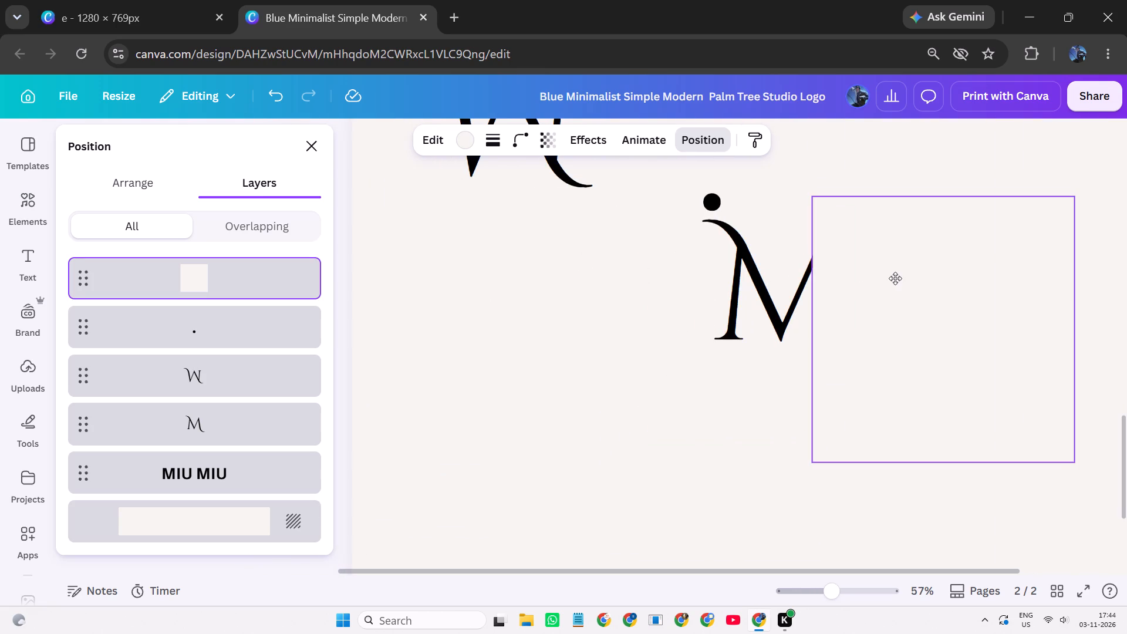
left_click(694, 499)
scroll(734, 440, "down", 1, "ctrl")
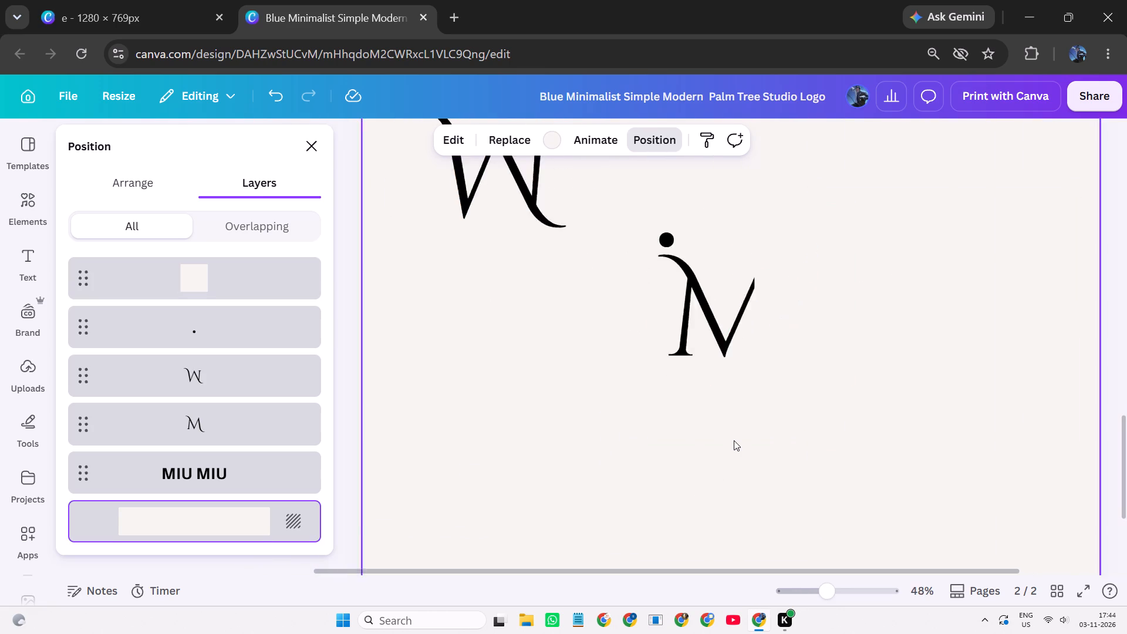
scroll(734, 440, "down", 5, "ctrl")
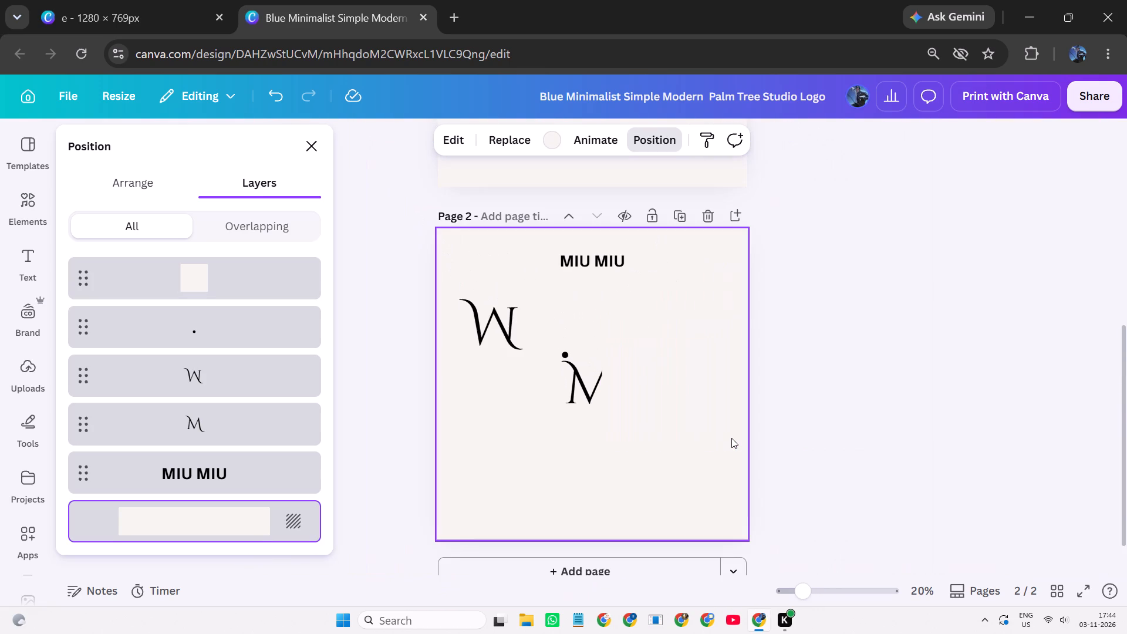
left_click(795, 421)
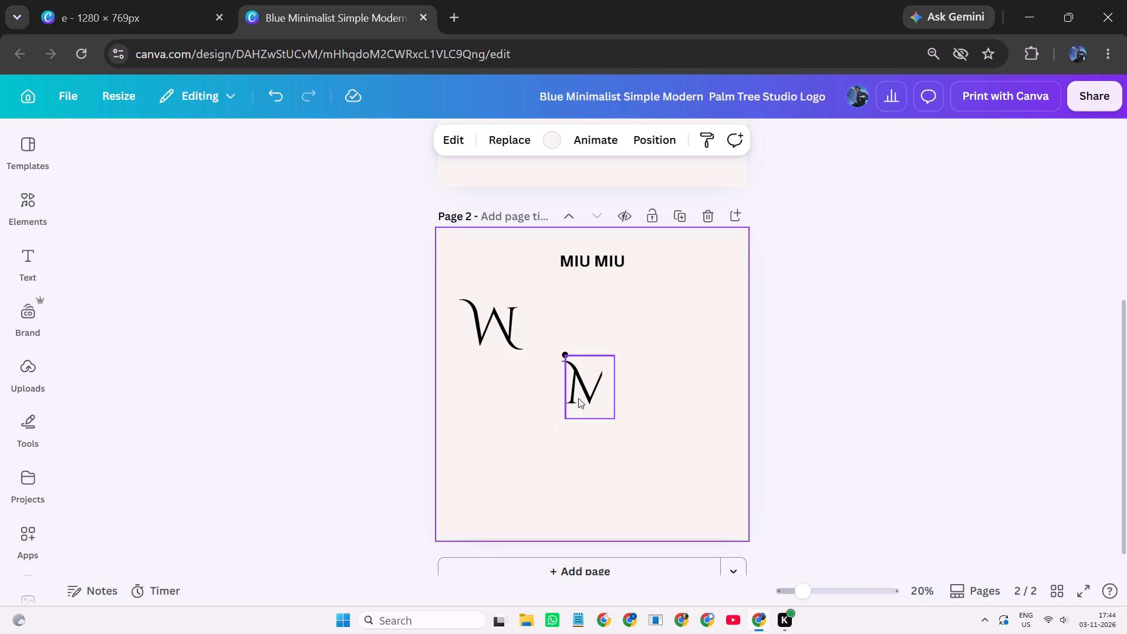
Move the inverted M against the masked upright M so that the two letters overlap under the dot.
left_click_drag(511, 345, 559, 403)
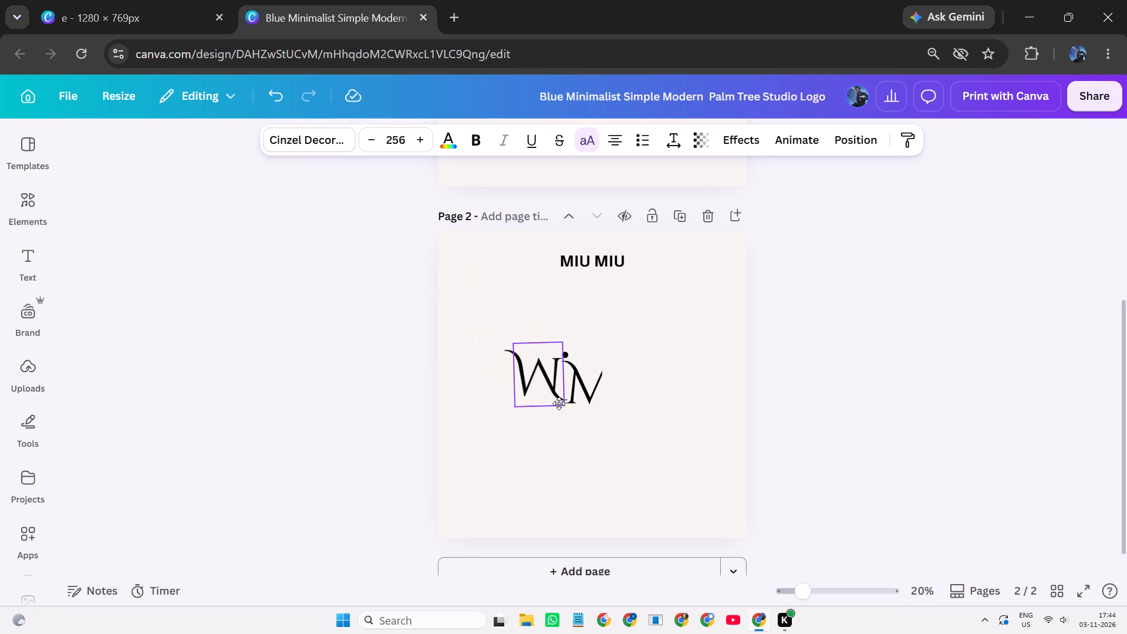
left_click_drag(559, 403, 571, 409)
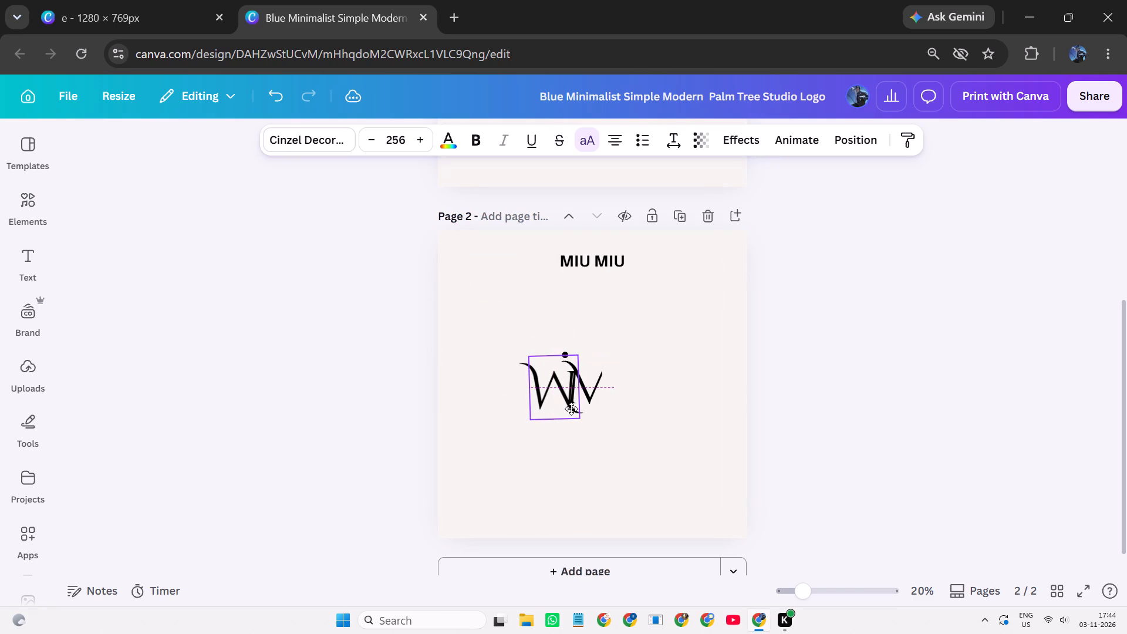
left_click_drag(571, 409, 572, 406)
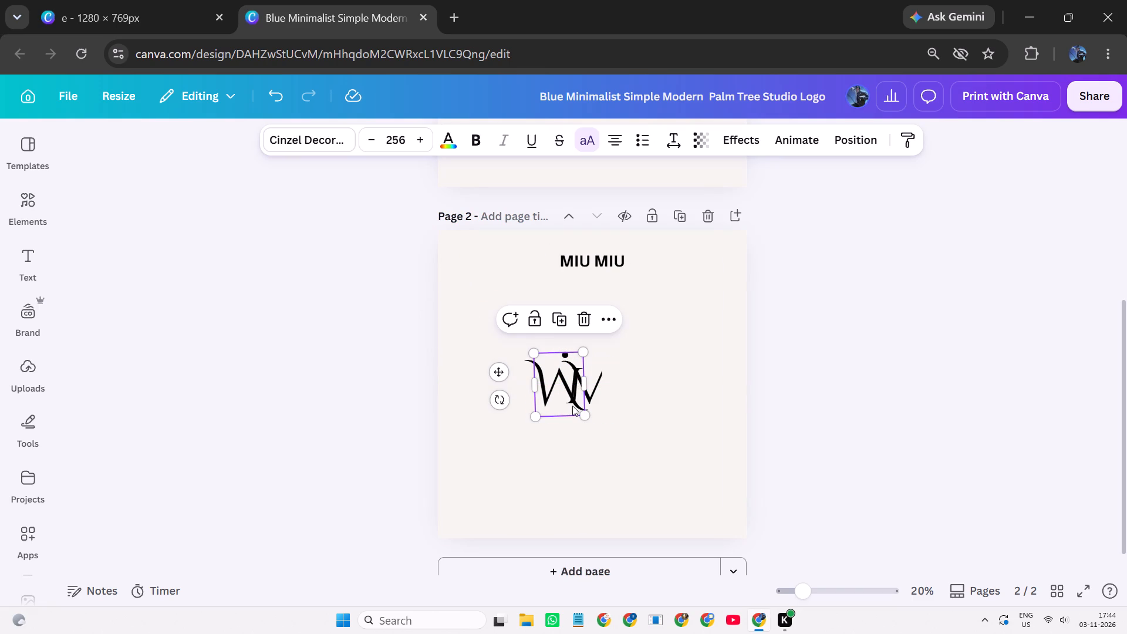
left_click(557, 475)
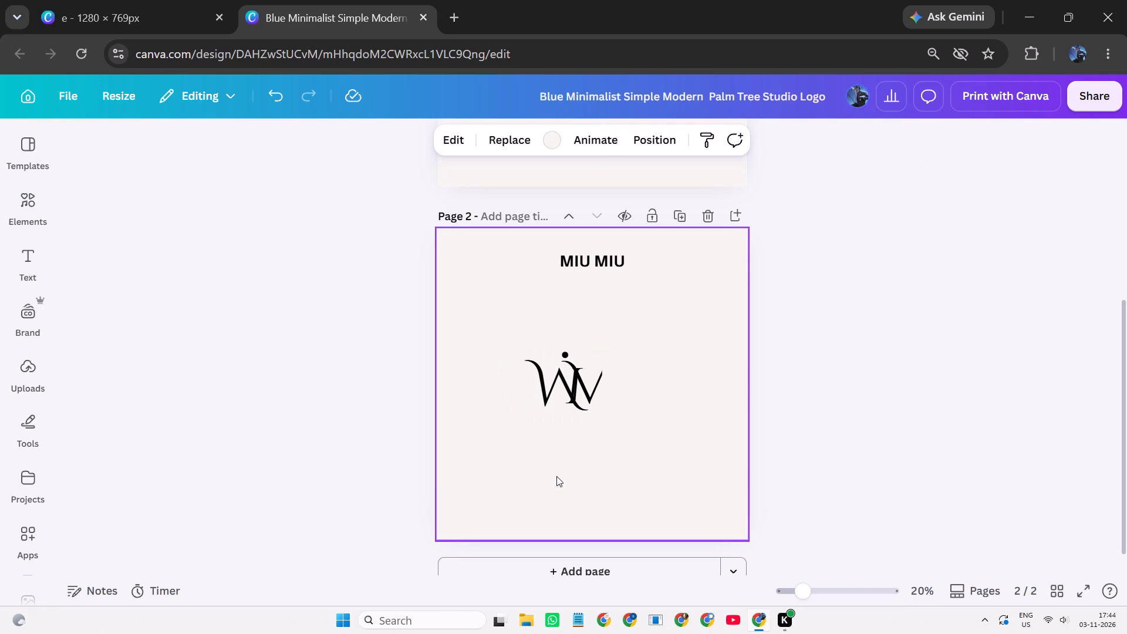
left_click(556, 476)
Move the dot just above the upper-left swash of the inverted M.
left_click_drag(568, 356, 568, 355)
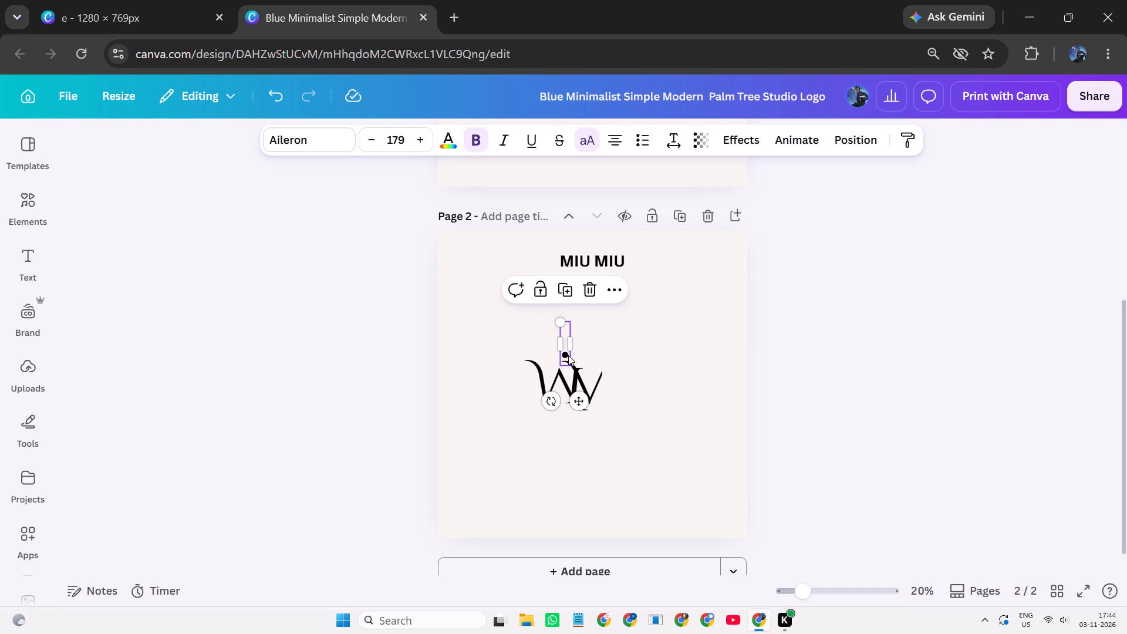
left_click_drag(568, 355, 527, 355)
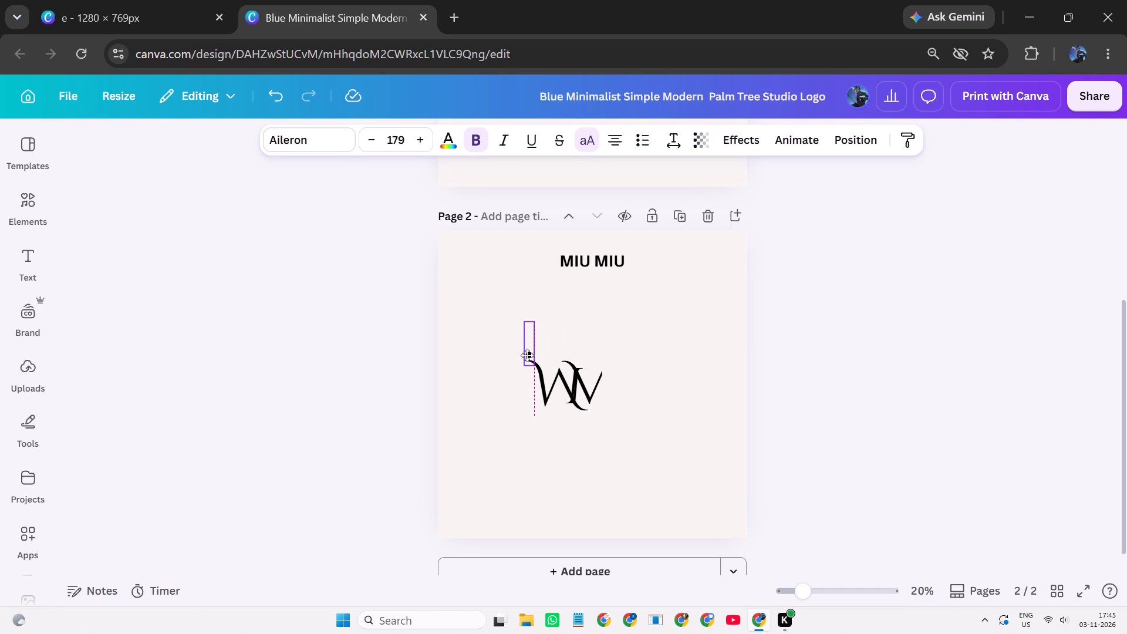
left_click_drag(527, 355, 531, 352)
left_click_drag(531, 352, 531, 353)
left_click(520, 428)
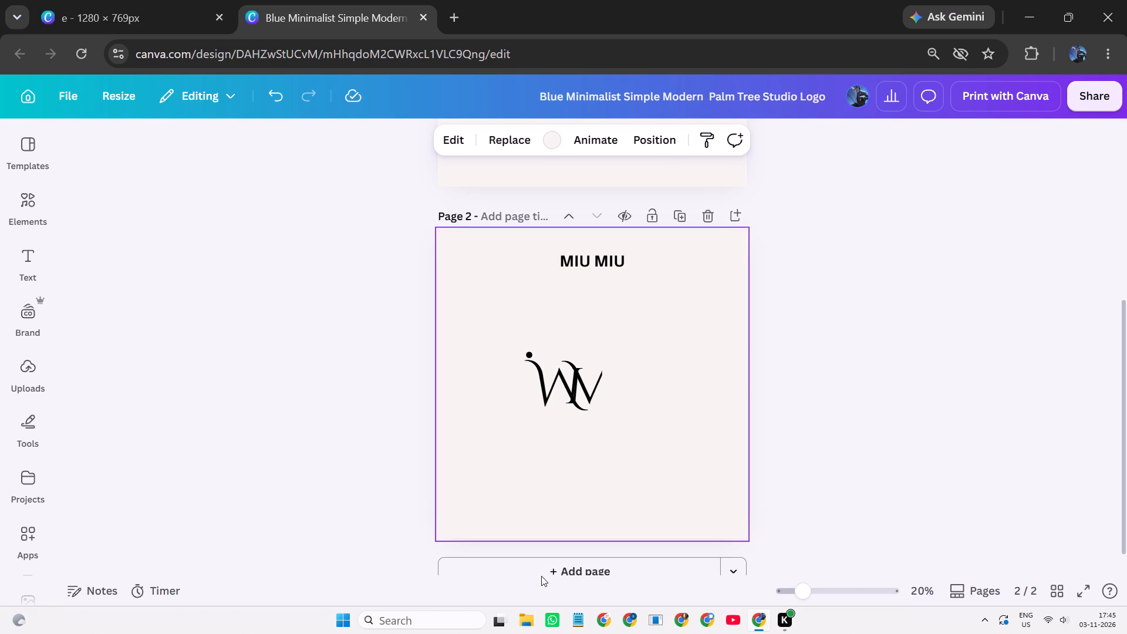
Try the off-white square lower over the overlapping letters, and move it clear of them to the upper right.
left_click(541, 575)
left_click(615, 412)
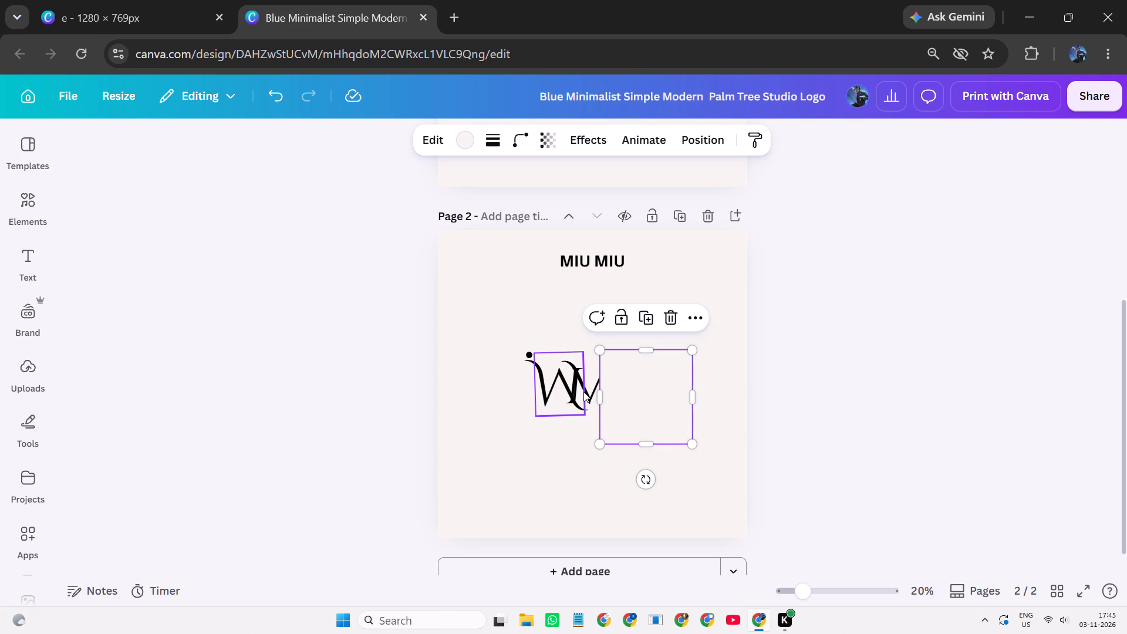
left_click_drag(617, 408, 595, 429)
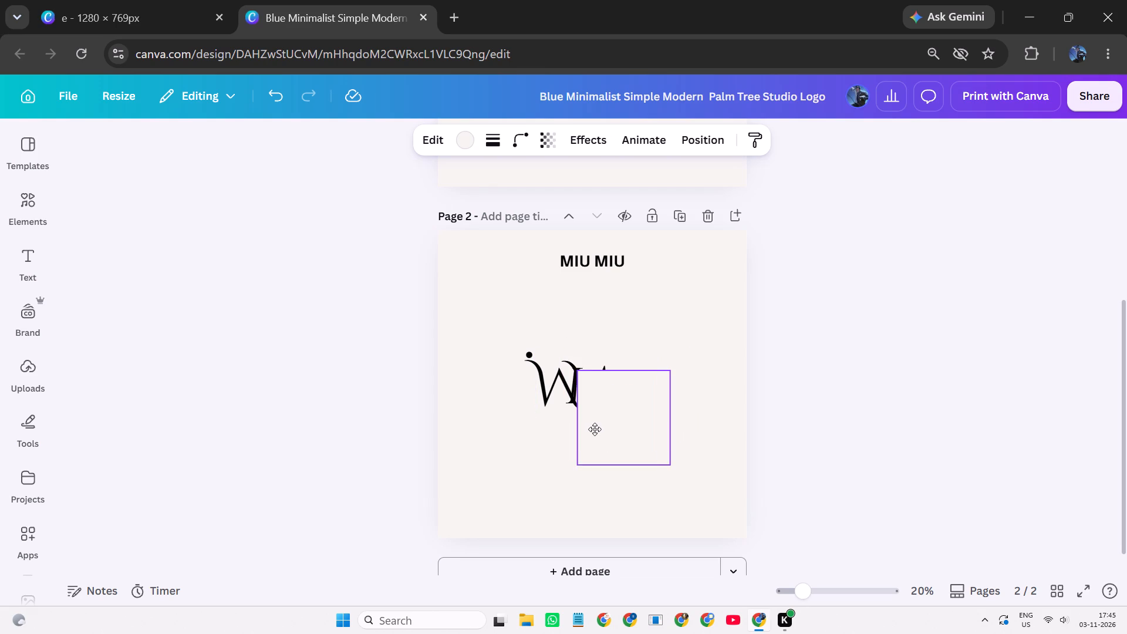
left_click_drag(595, 429, 662, 421)
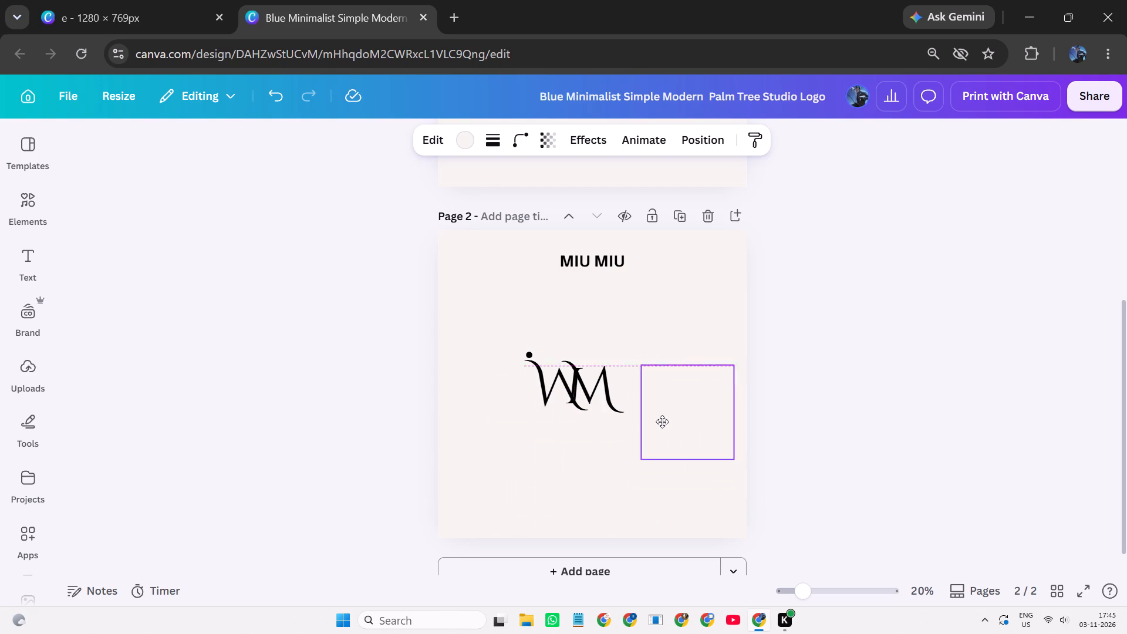
left_click_drag(662, 421, 663, 364)
left_click_drag(668, 372, 659, 375)
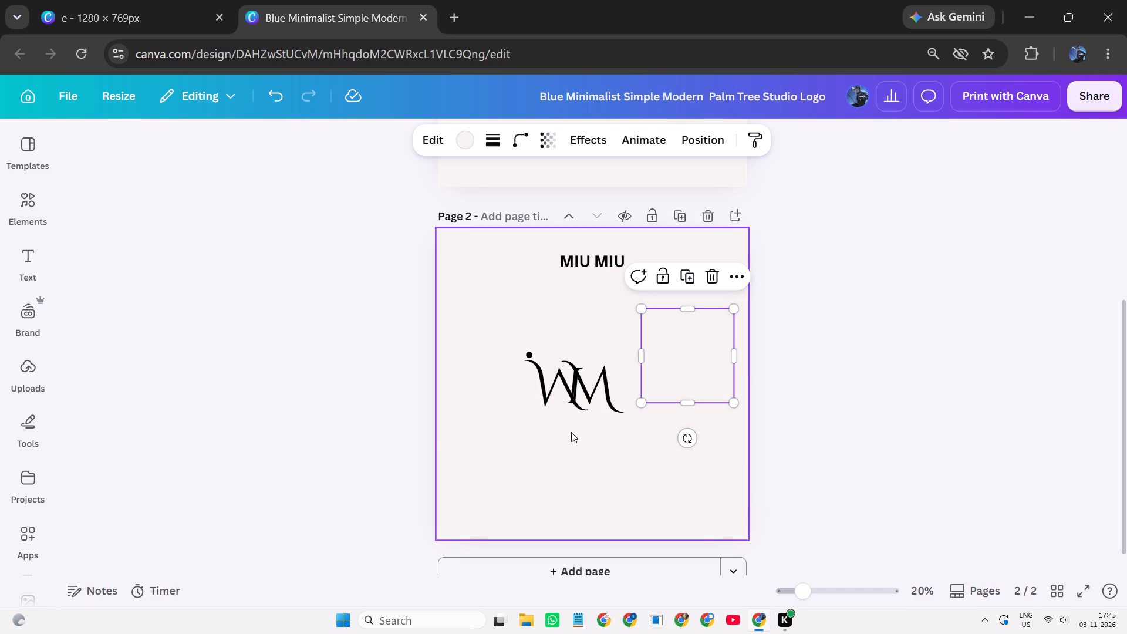
Raise the upright M and place the inverted M diagonally below it so that their adjoining stems meet.
left_click_drag(610, 377, 626, 333)
left_click(569, 397)
left_click_drag(569, 397, 581, 395)
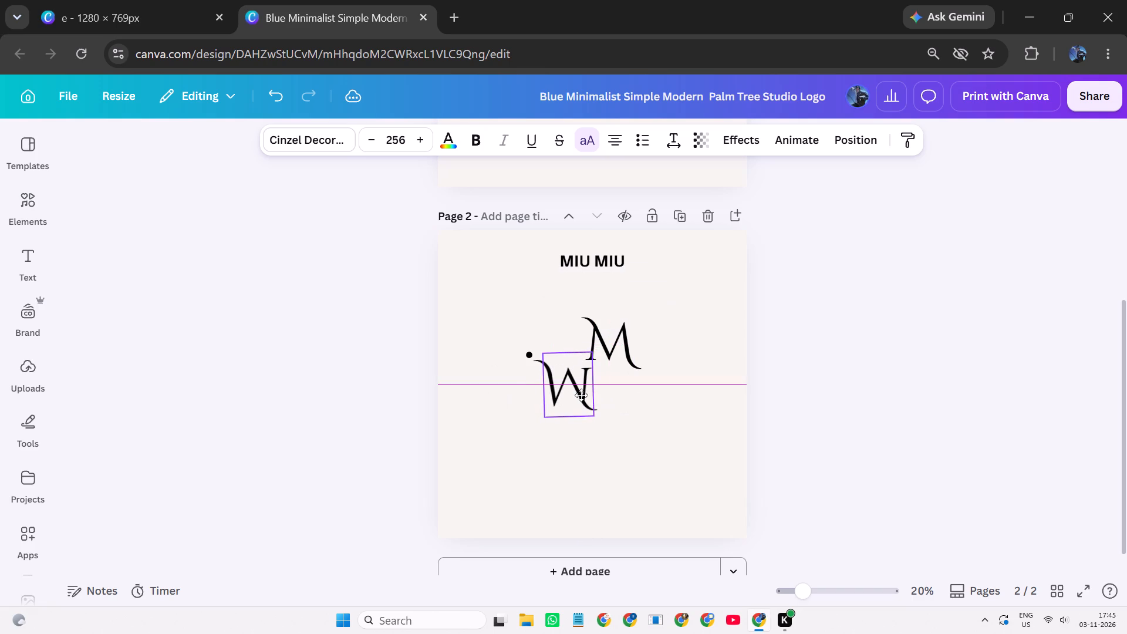
left_click_drag(581, 395, 586, 387)
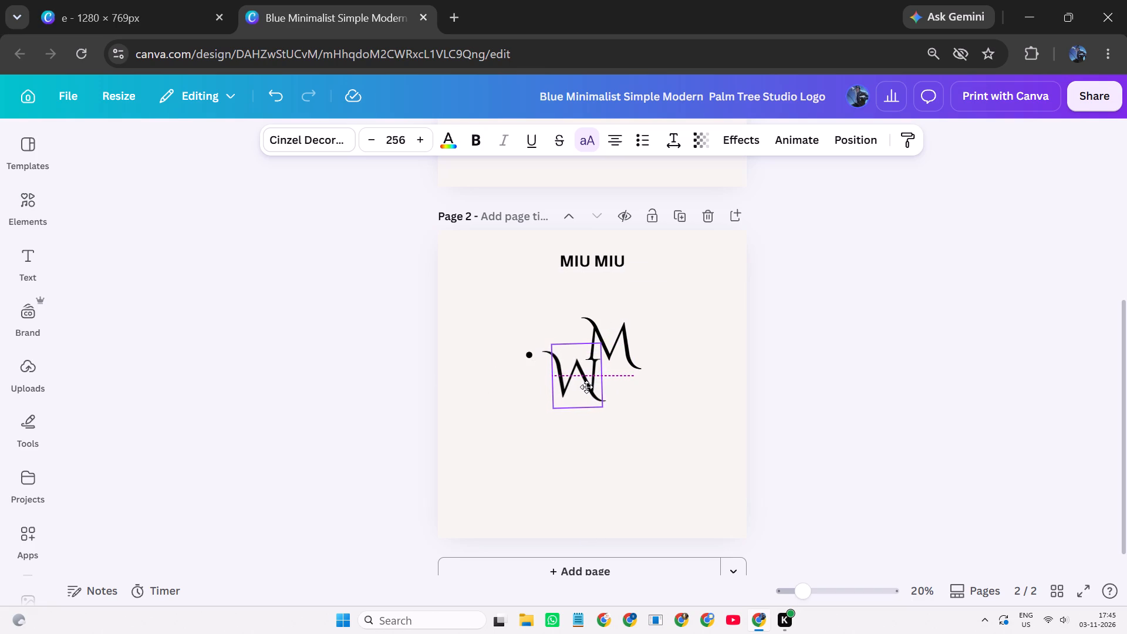
left_click_drag(586, 387, 585, 390)
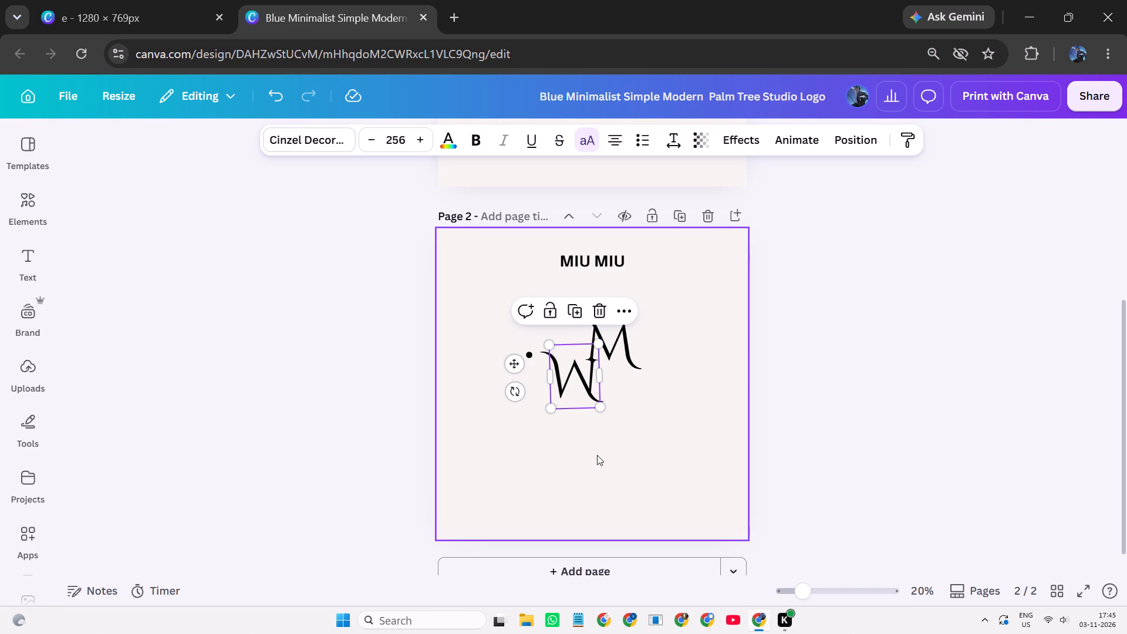
double_click(597, 455)
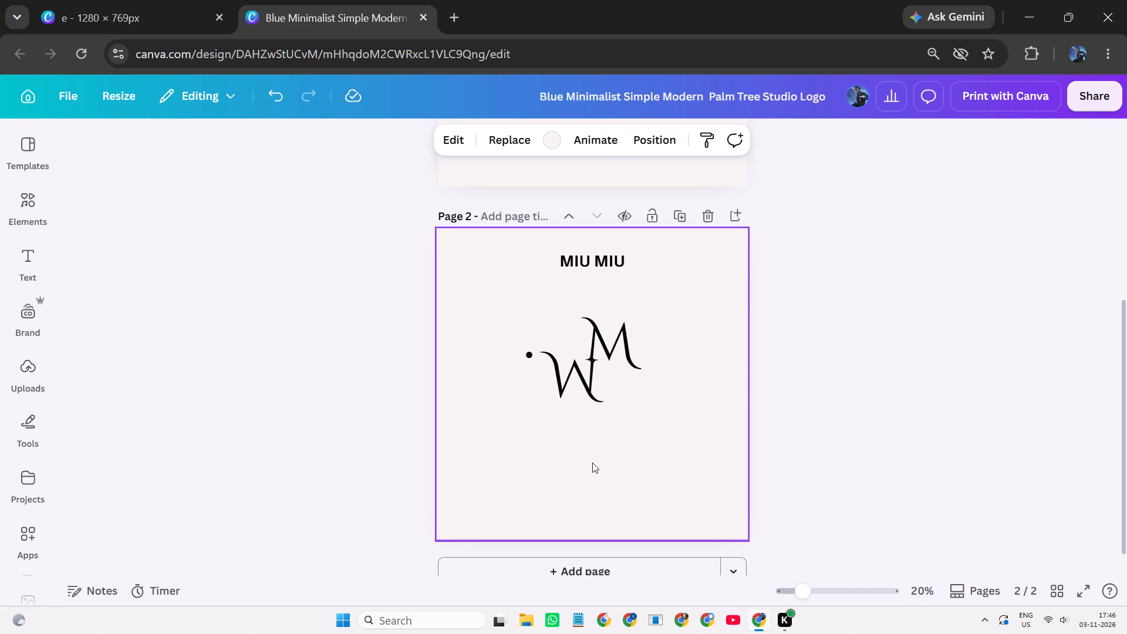
Move the dot closer to the inverted M, just above its upper-left swash.
left_click(551, 426)
left_click_drag(526, 352, 541, 343)
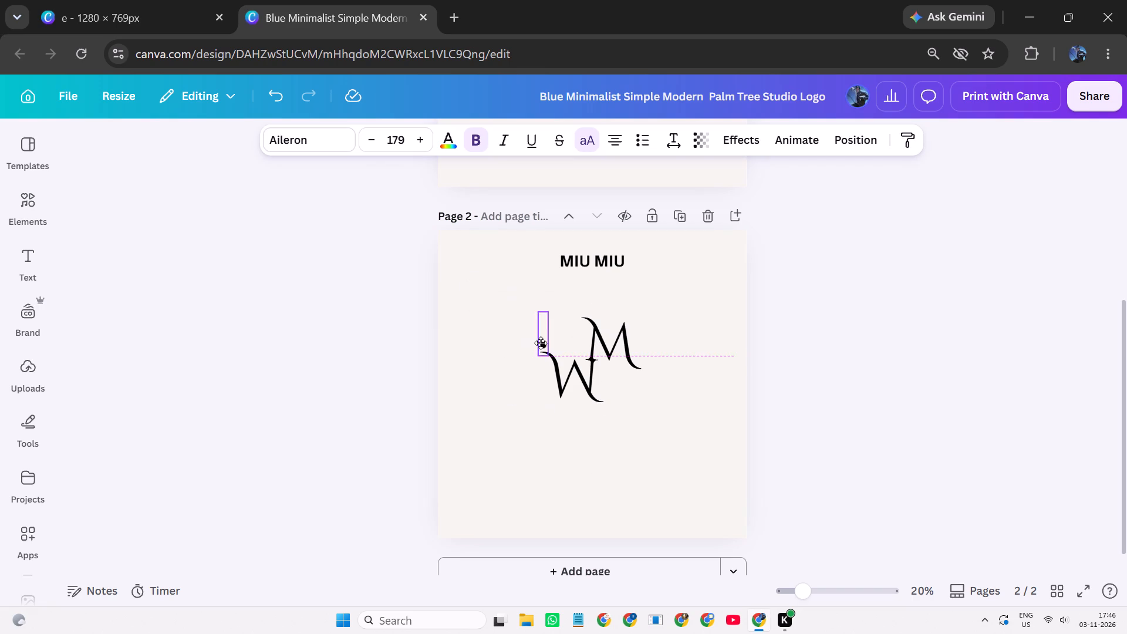
left_click_drag(541, 343, 541, 343)
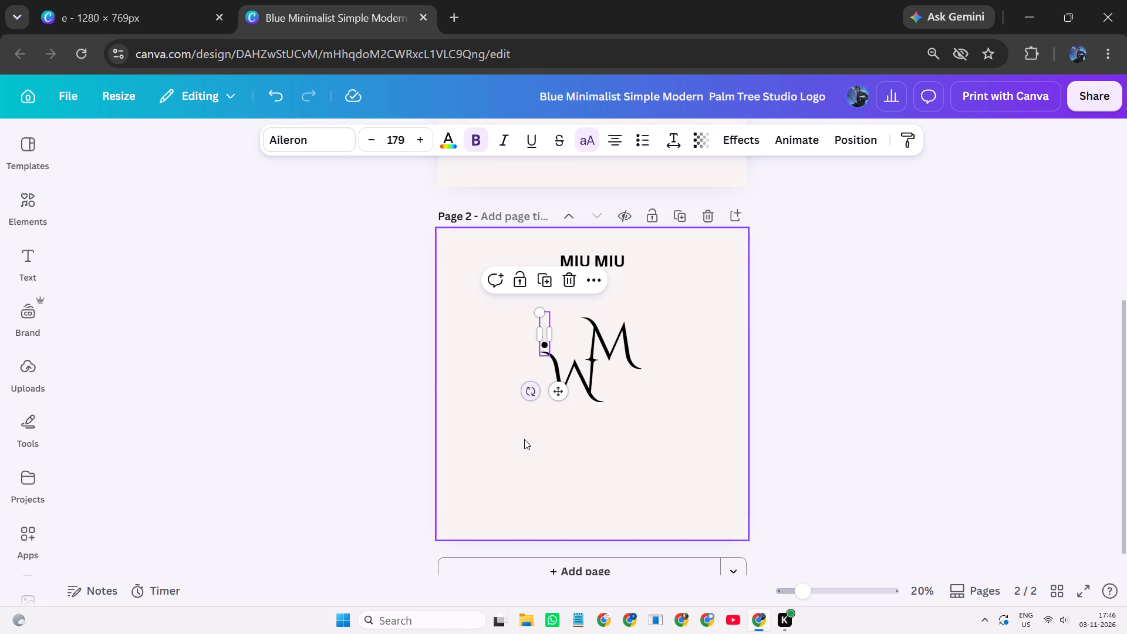
left_click(481, 439)
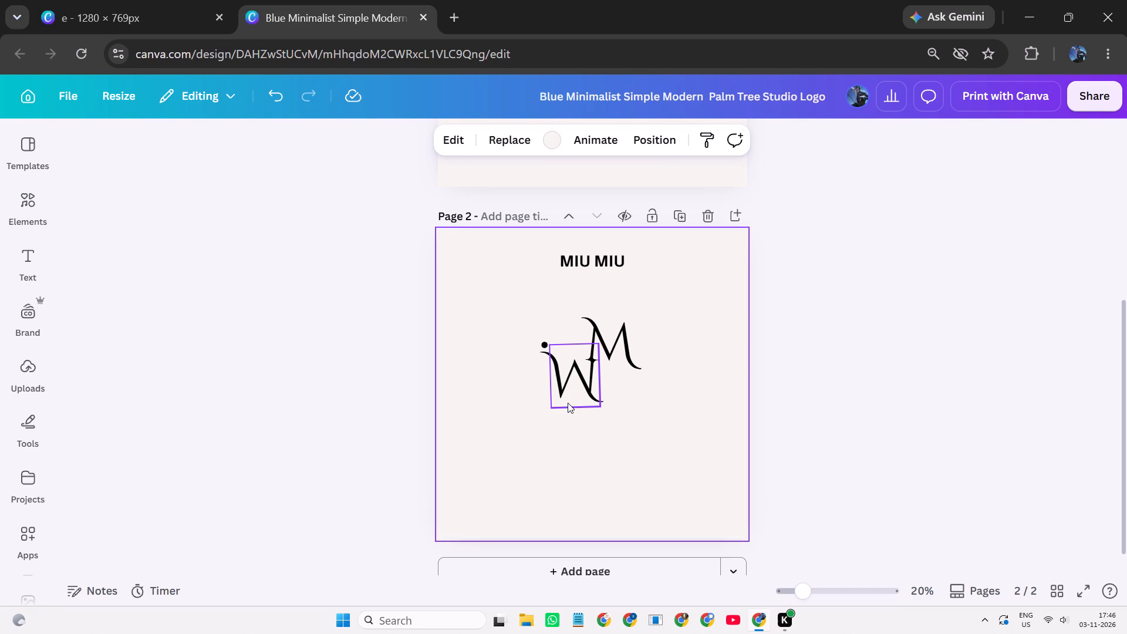
left_click(541, 432)
Move the inverted M down and to the left, separating it from the upright M.
left_click_drag(571, 393, 558, 402)
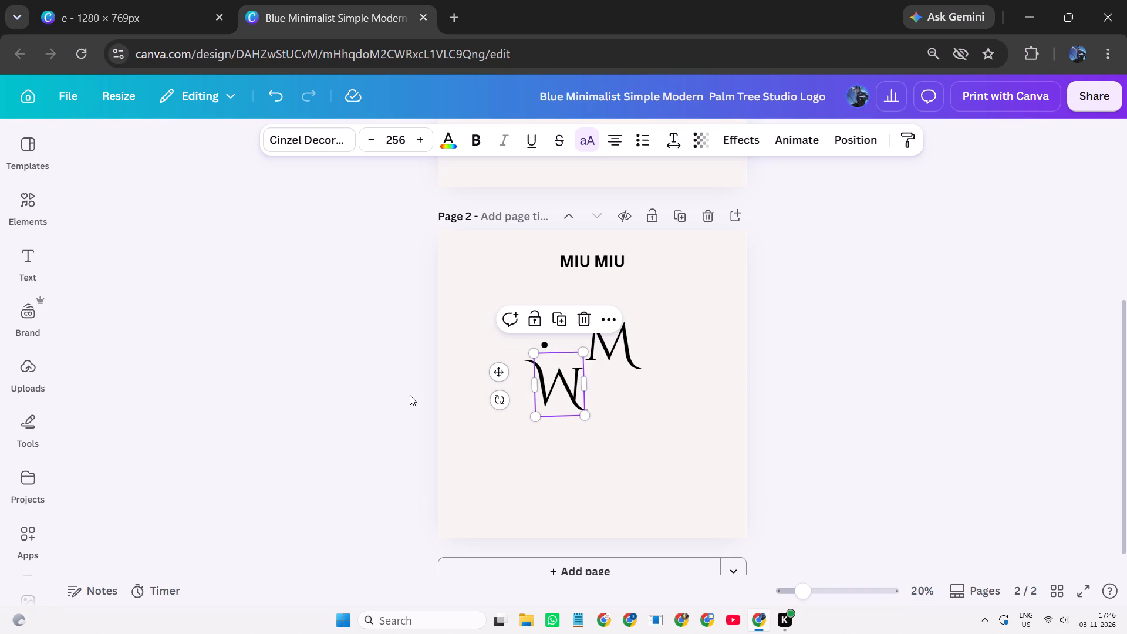
left_click(363, 405)
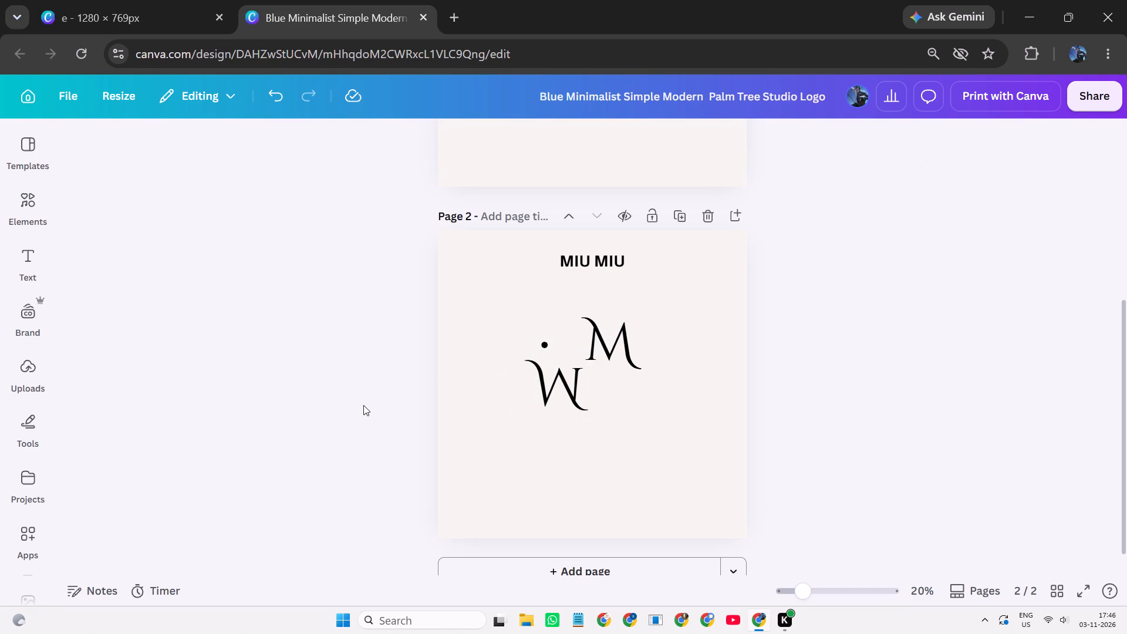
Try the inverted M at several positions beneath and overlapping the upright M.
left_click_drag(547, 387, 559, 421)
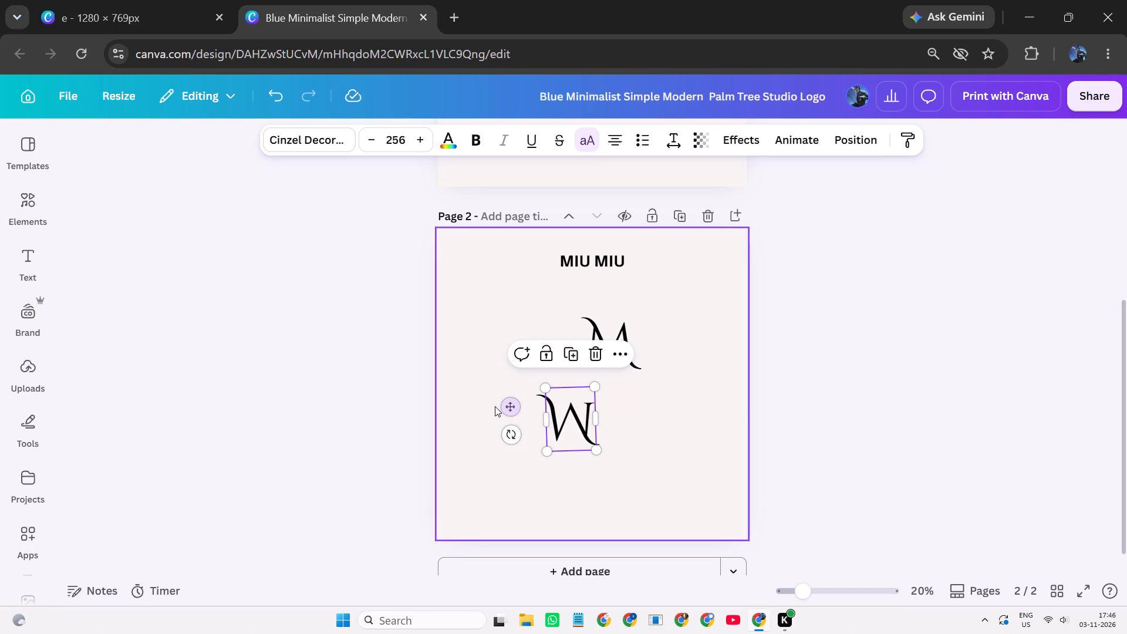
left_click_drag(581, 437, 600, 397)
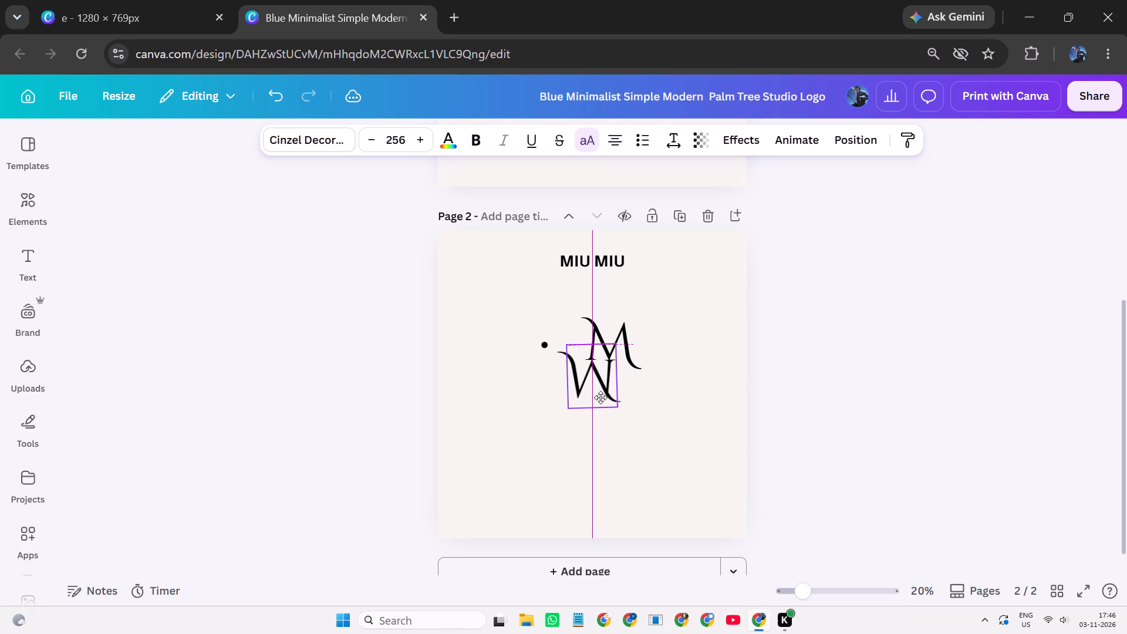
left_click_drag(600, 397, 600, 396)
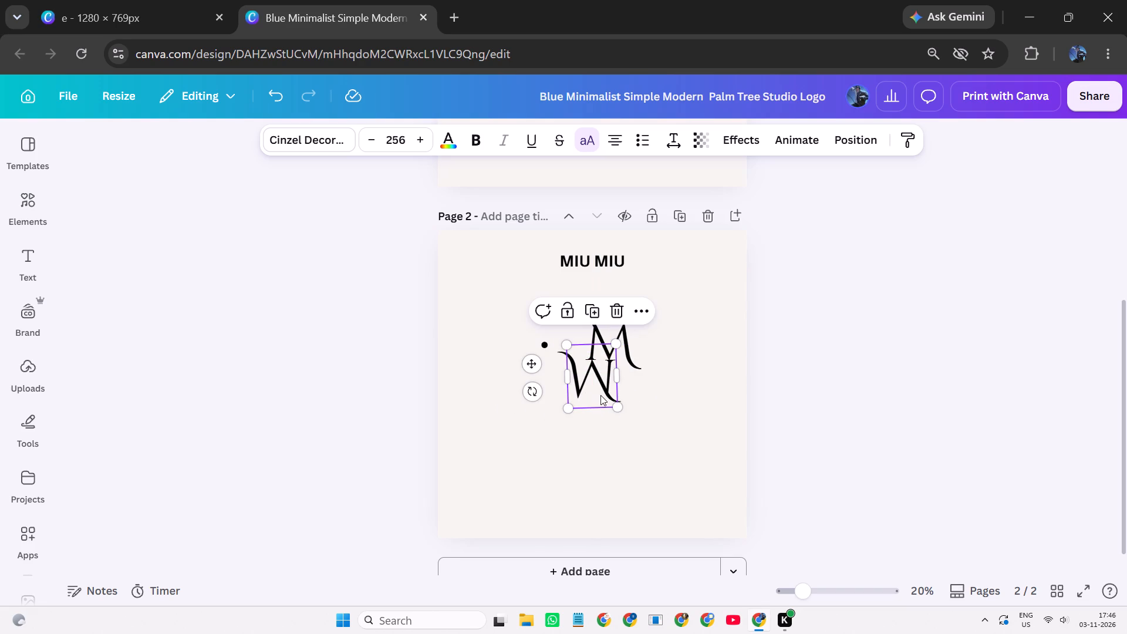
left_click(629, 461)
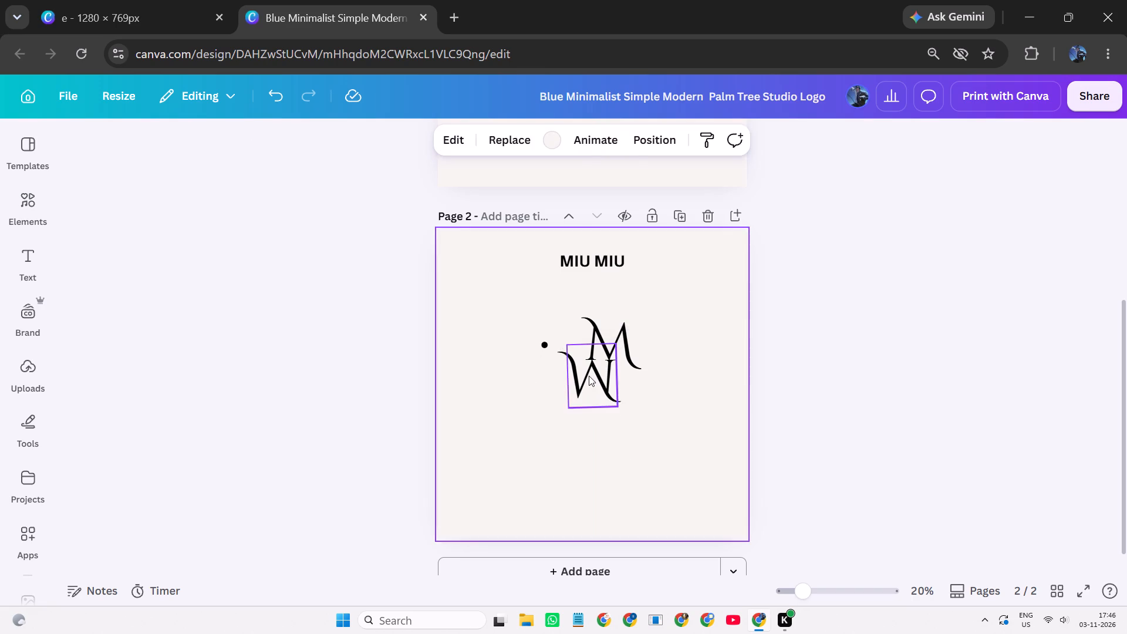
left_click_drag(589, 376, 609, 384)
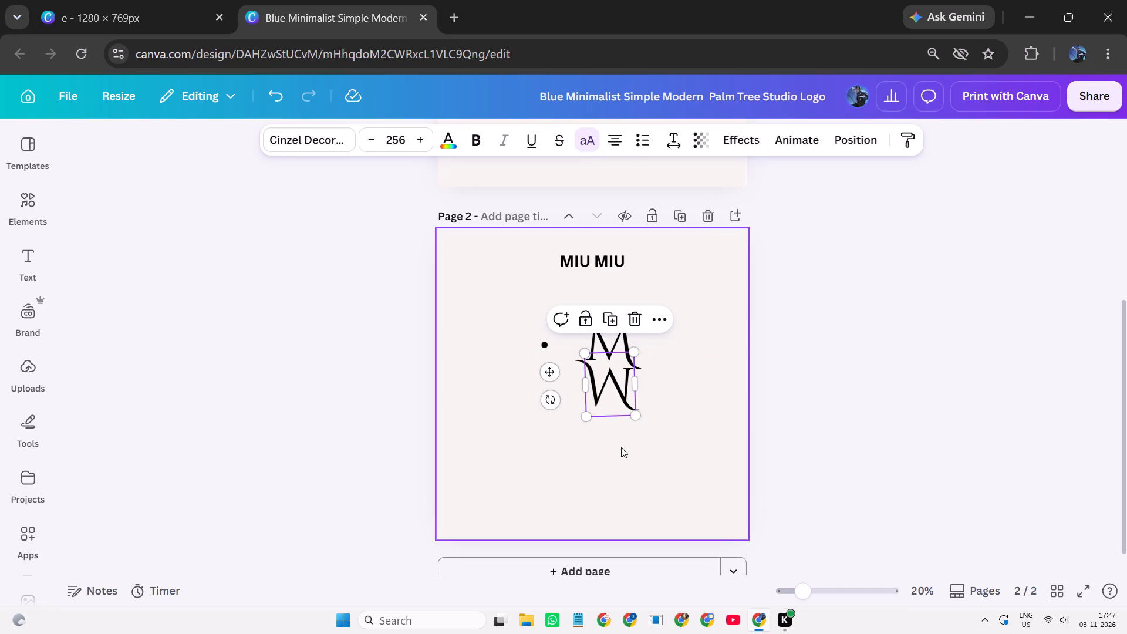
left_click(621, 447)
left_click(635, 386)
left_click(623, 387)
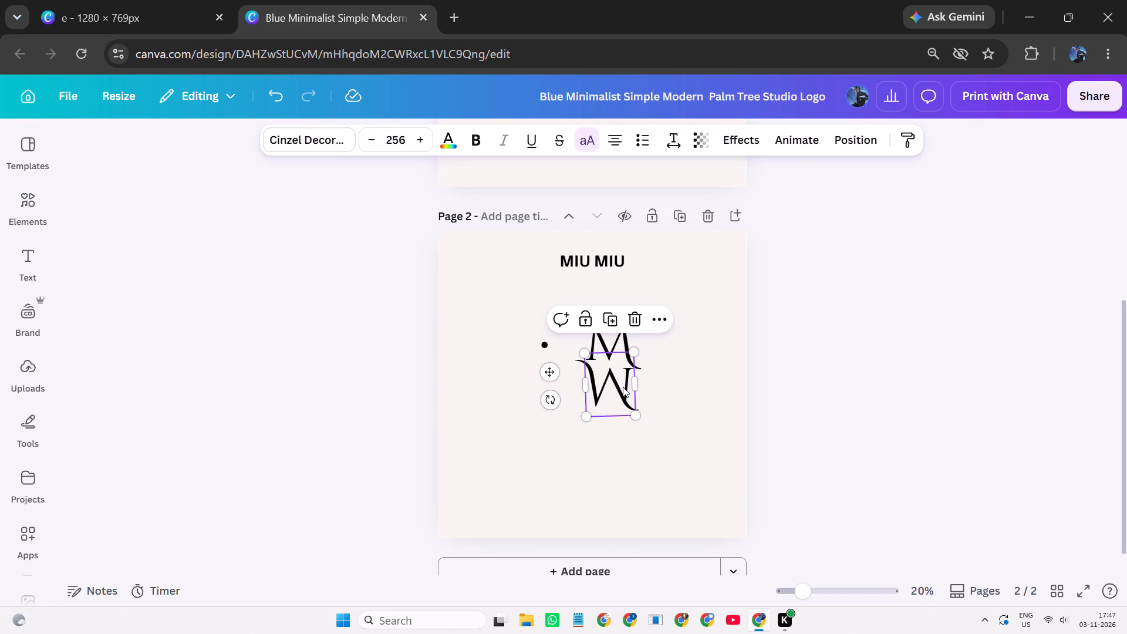
Move the inverted M to the lower left and the upright M diagonally above it, aligning their adjoining stems end to end.
left_click_drag(620, 388, 540, 404)
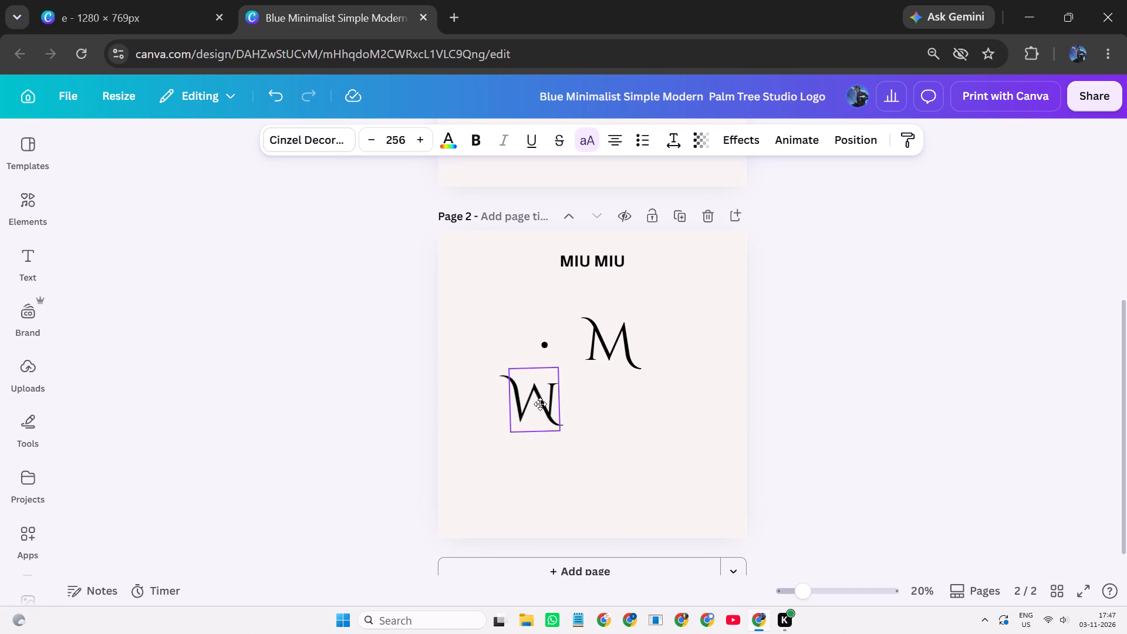
left_click_drag(540, 404, 541, 404)
left_click(584, 388)
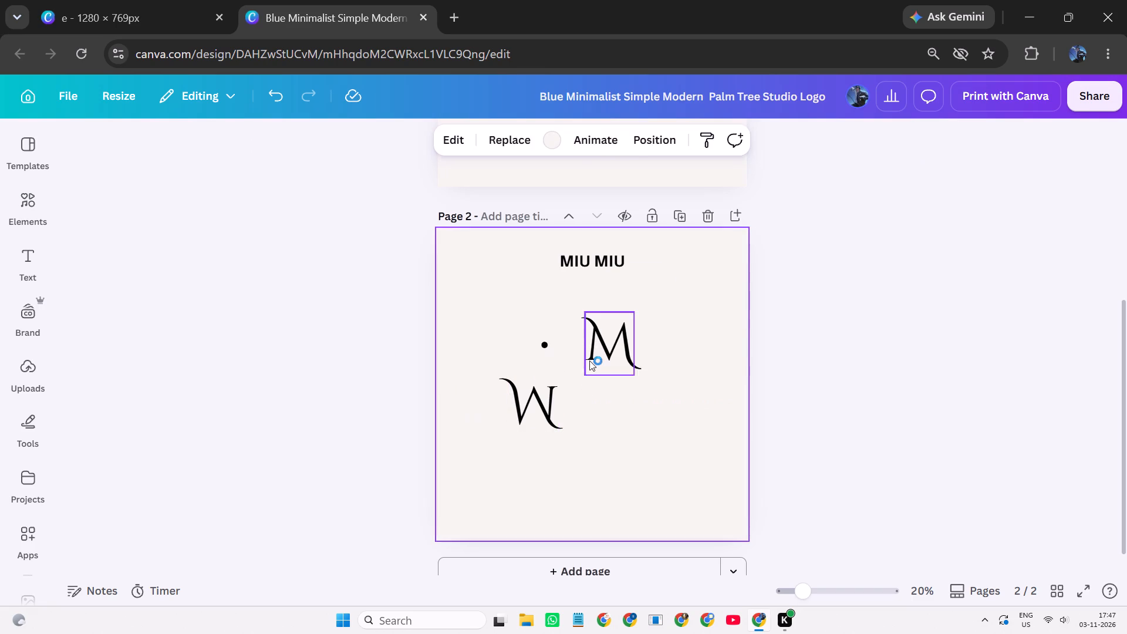
left_click_drag(589, 360, 552, 381)
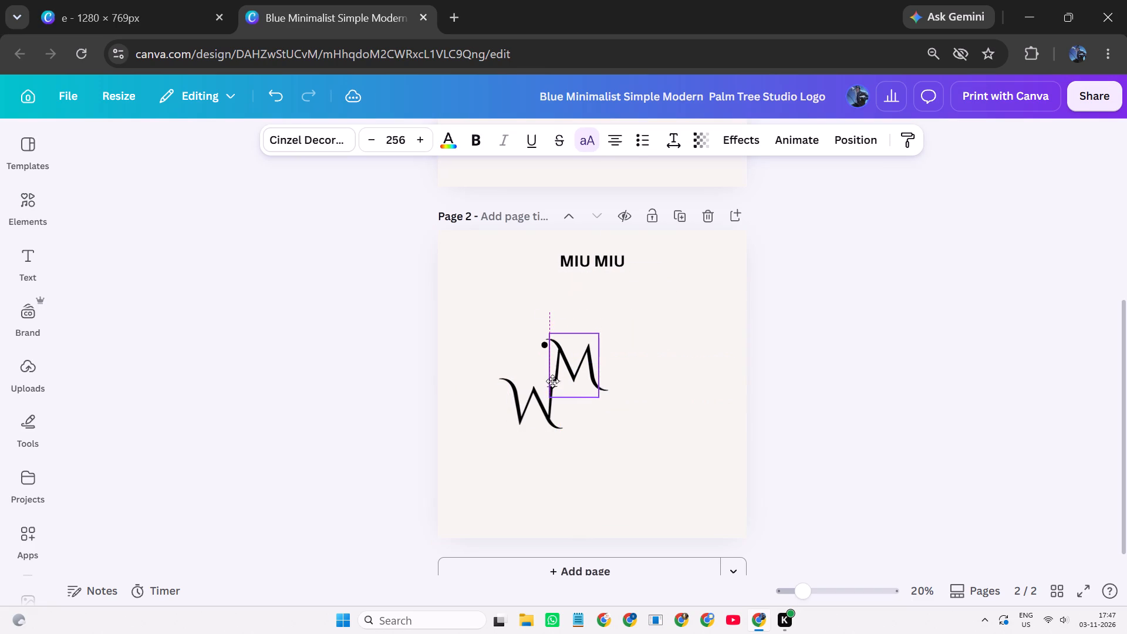
left_click_drag(552, 381, 552, 386)
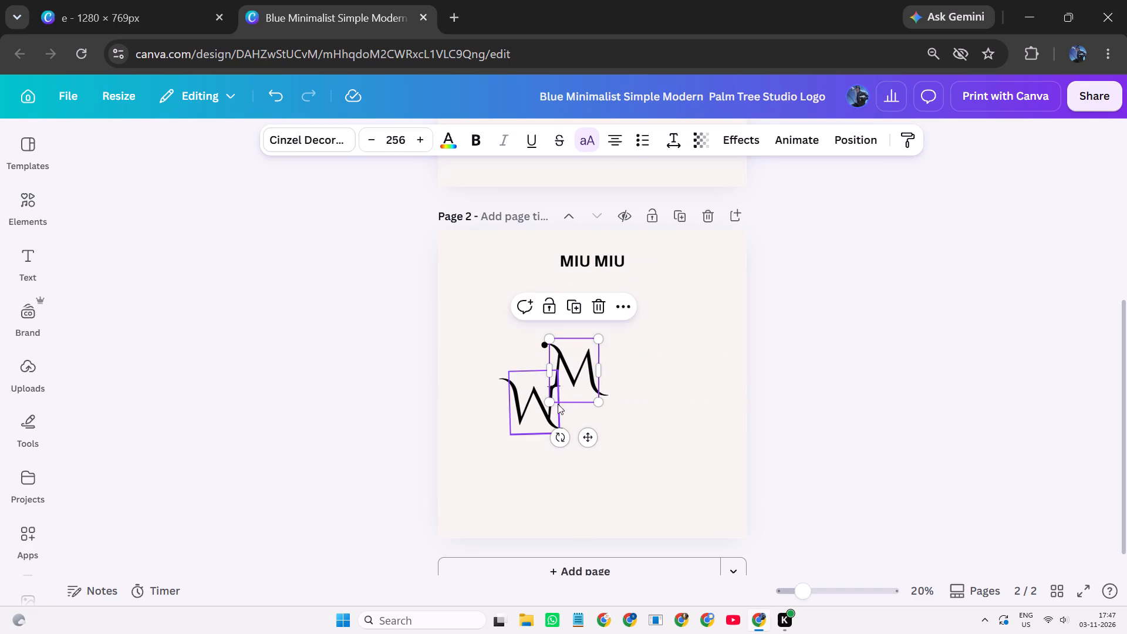
left_click_drag(572, 475, 570, 467)
scroll(567, 434, "up", 2, "ctrl")
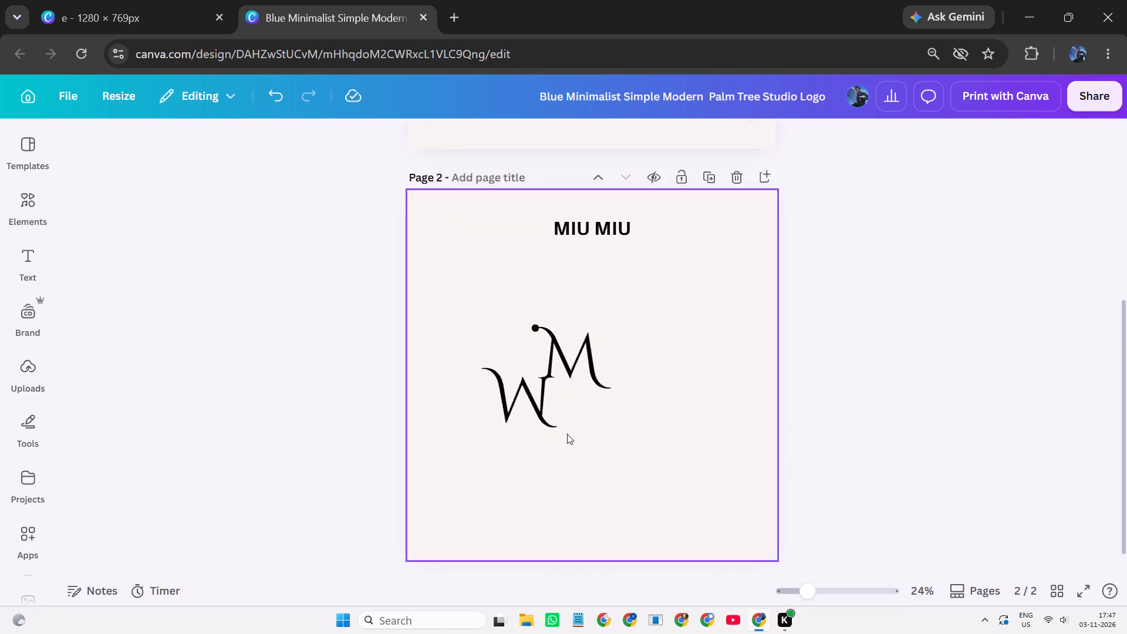
scroll(567, 434, "up", 4, "ctrl")
left_click_drag(443, 356, 454, 350)
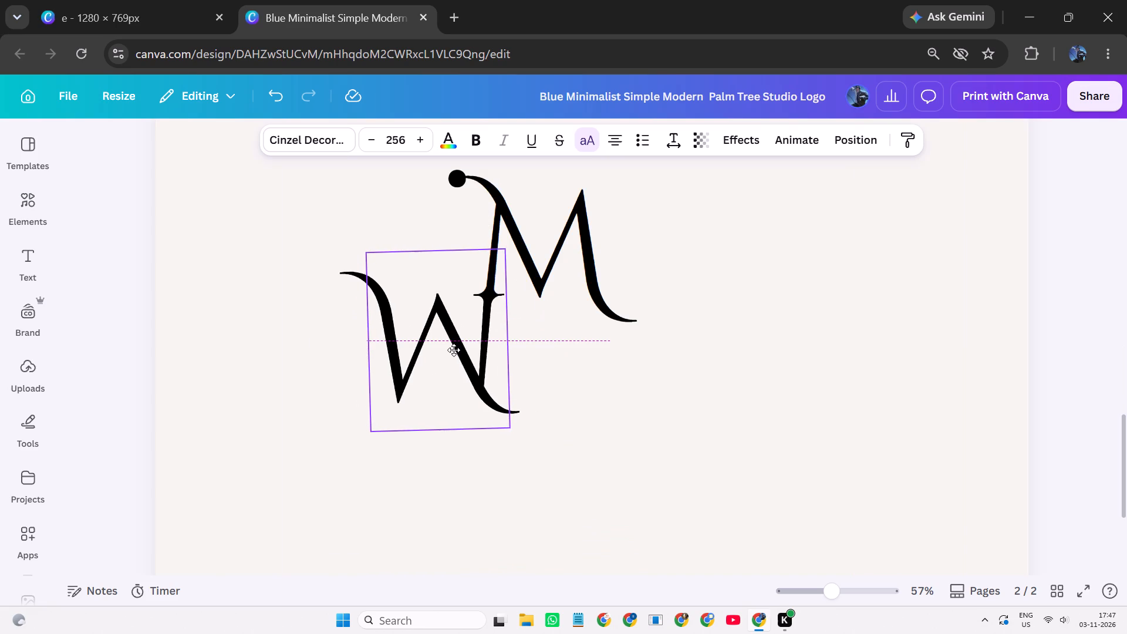
left_click_drag(454, 350, 450, 353)
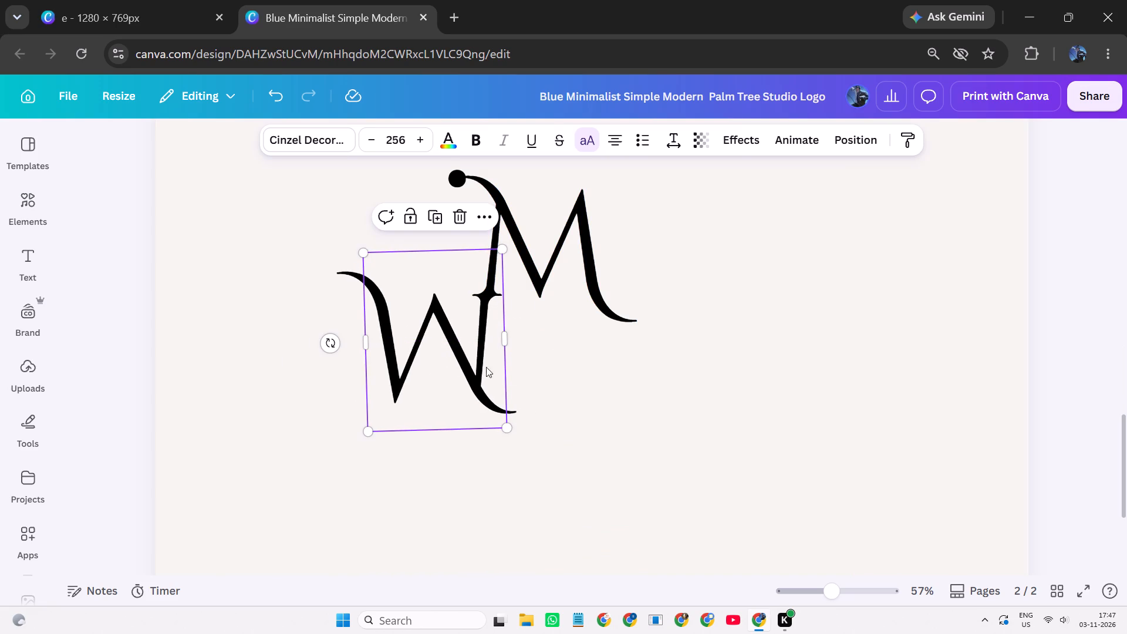
left_click(550, 377)
Move the off-white square over the upright M, masking all but its left stem and upper-left swash.
scroll(551, 377, "down", 4, "ctrl")
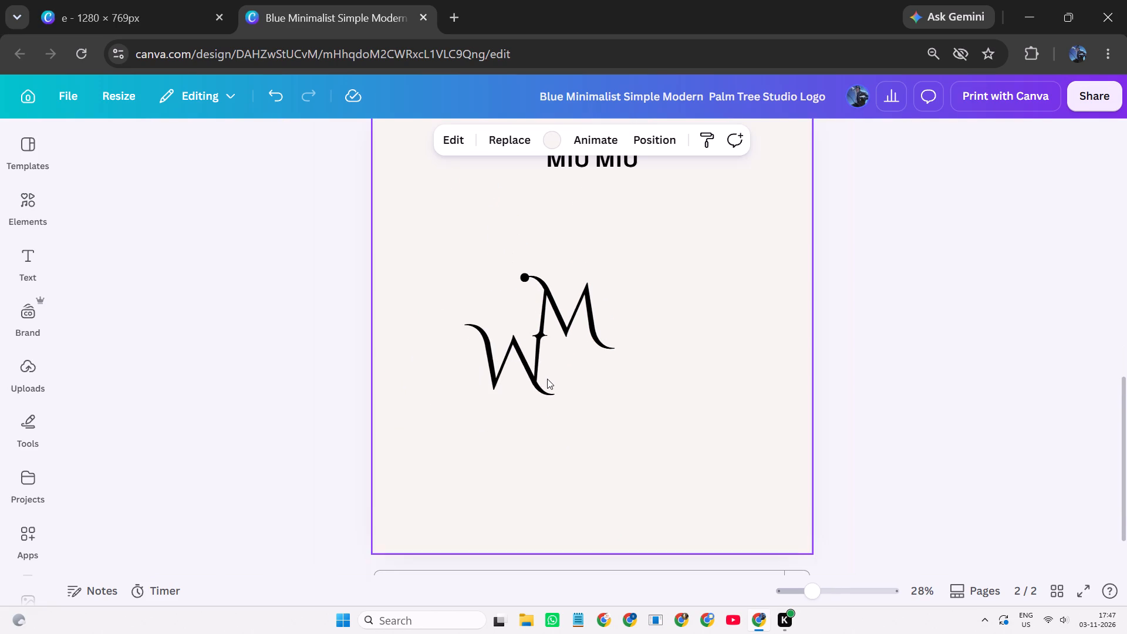
scroll(544, 380, "down", 1, "ctrl")
left_click_drag(736, 341, 726, 352)
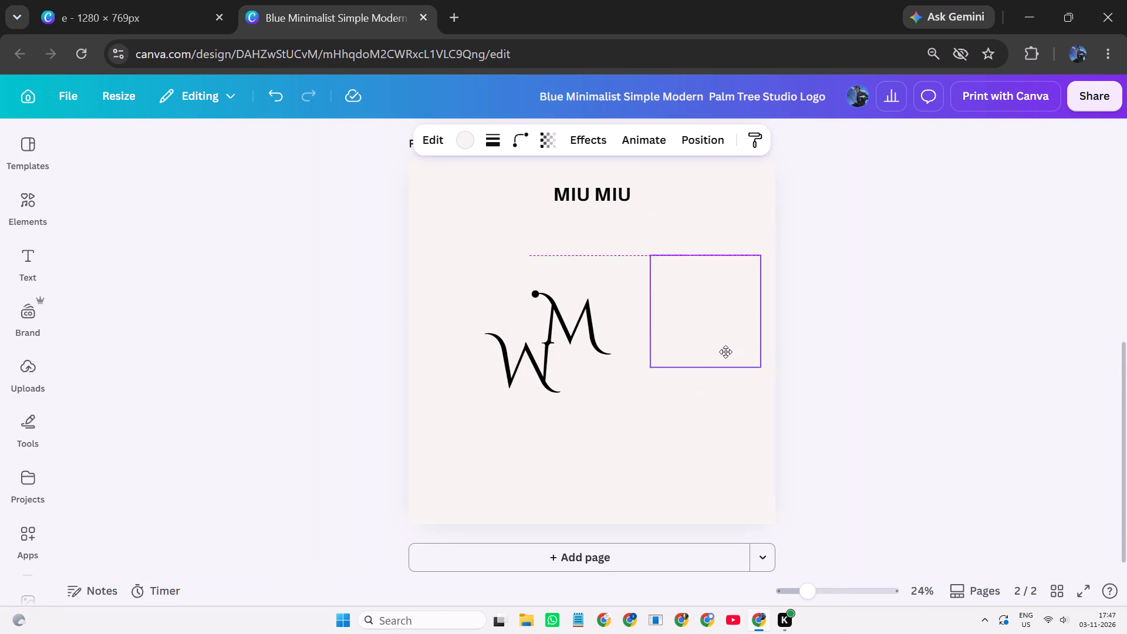
left_click_drag(726, 352, 639, 350)
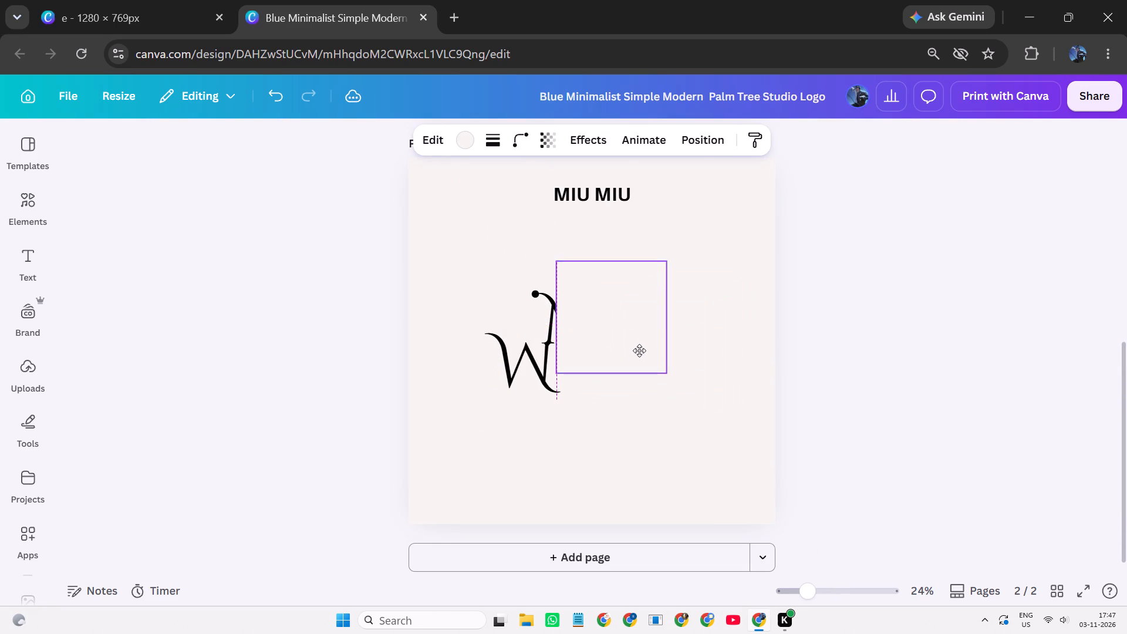
left_click_drag(639, 350, 643, 346)
left_click(663, 407)
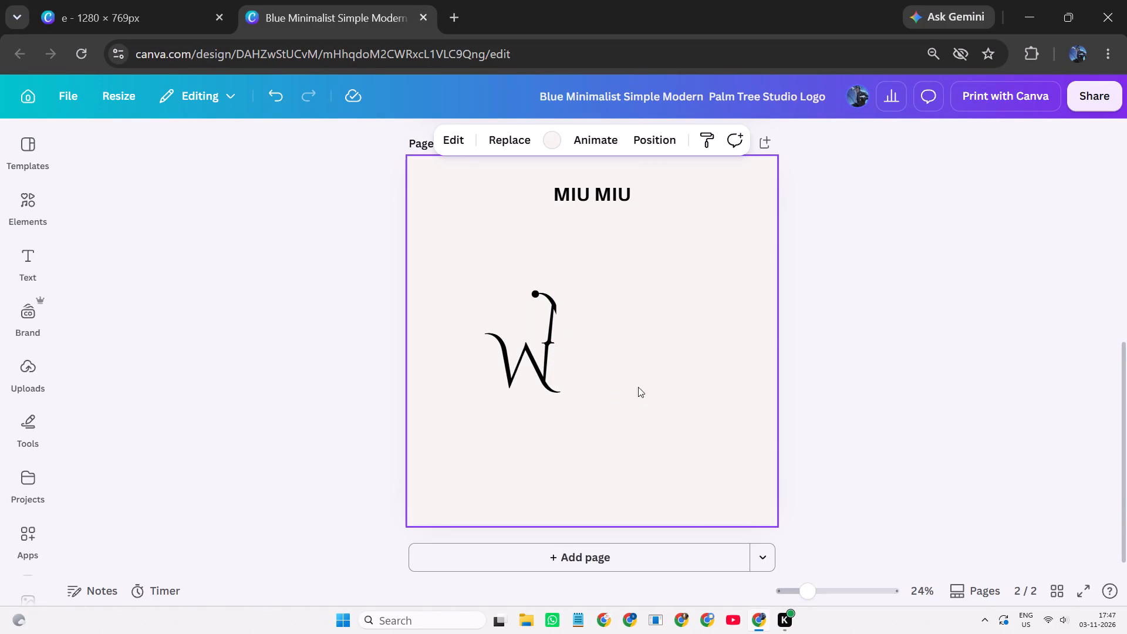
left_click(612, 338)
left_click(588, 444)
Raise the inverted M so its right stem sits beside the upright M's exposed left stem.
left_click(493, 368)
left_click_drag(510, 360, 506, 357)
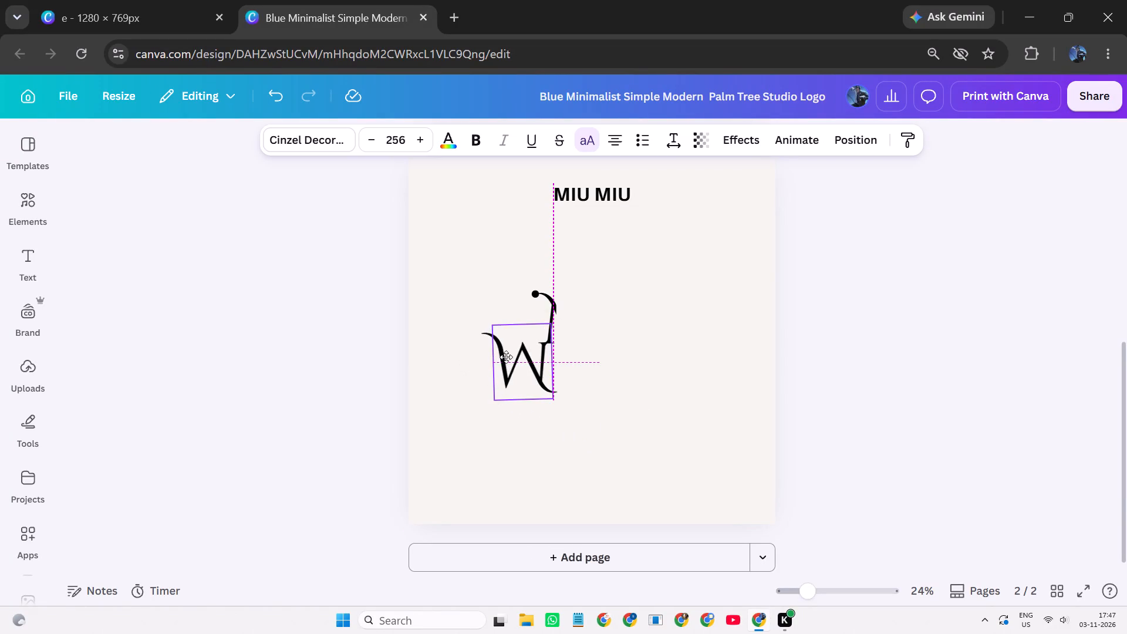
left_click_drag(506, 357, 511, 323)
left_click(503, 424)
Duplicate the off-white square and place the copy over the left part of the inverted M.
left_click(592, 309)
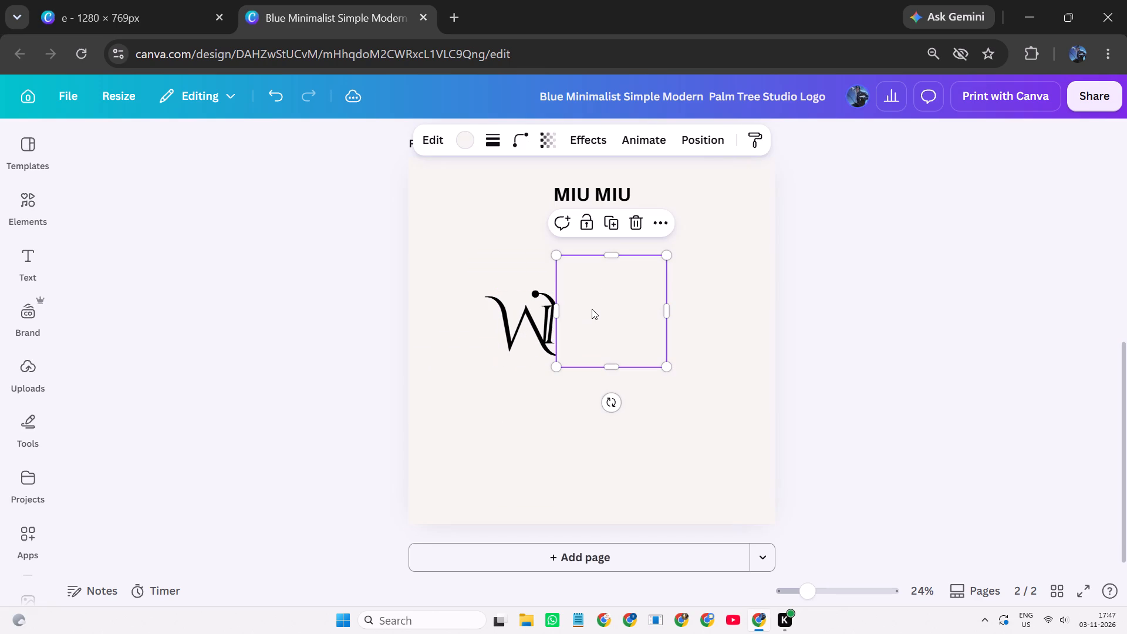
left_click(617, 223)
left_click_drag(596, 328, 499, 334)
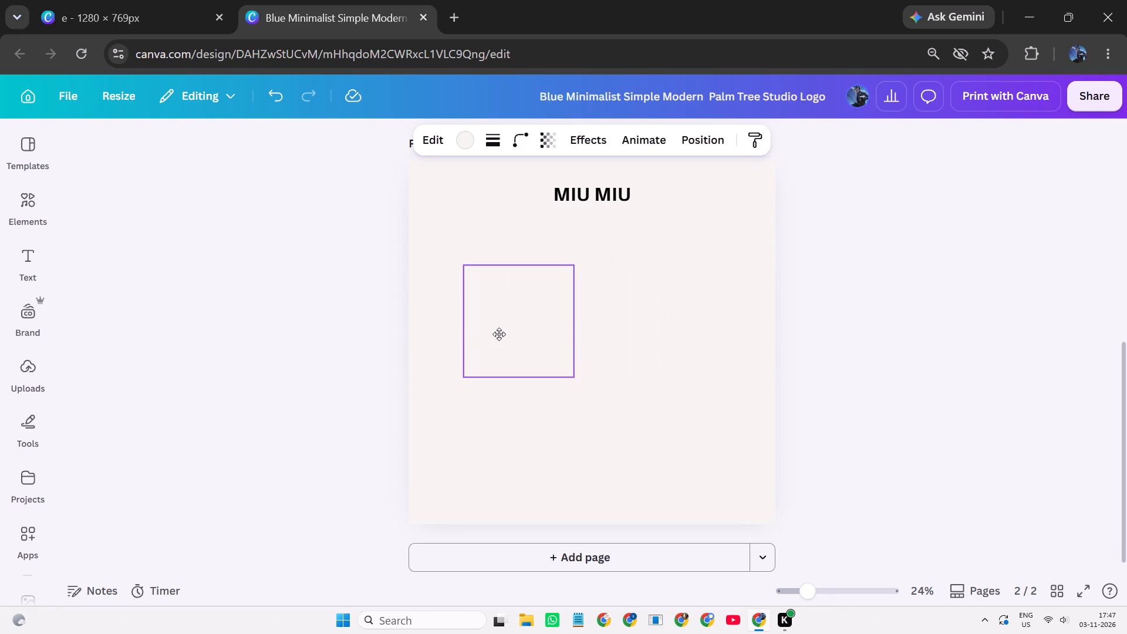
left_click_drag(499, 334, 464, 329)
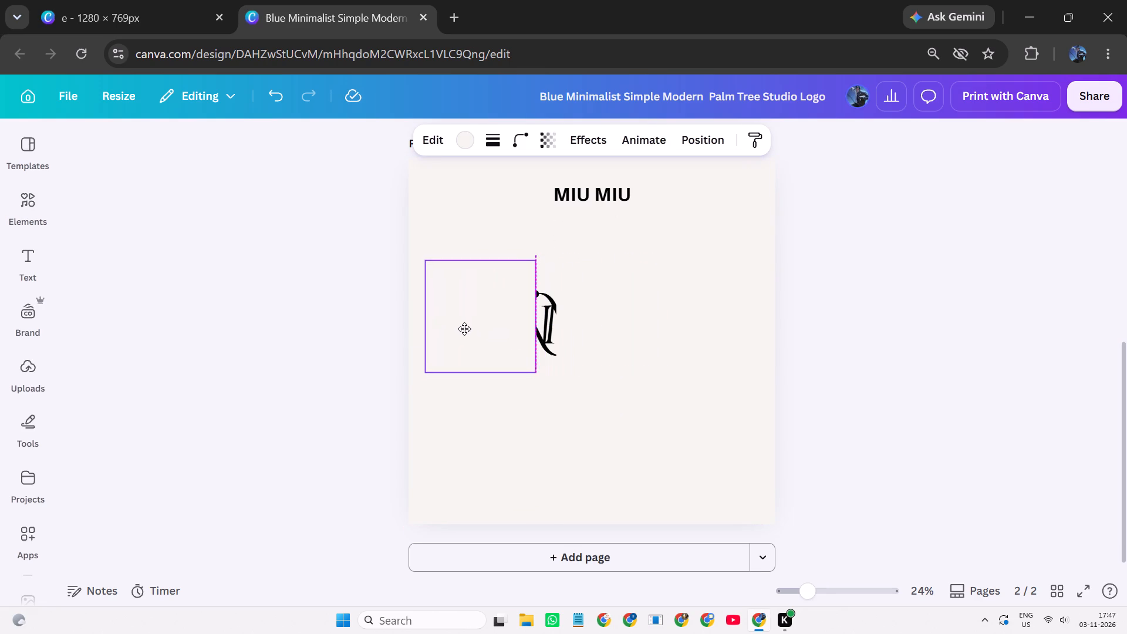
left_click_drag(464, 329, 464, 325)
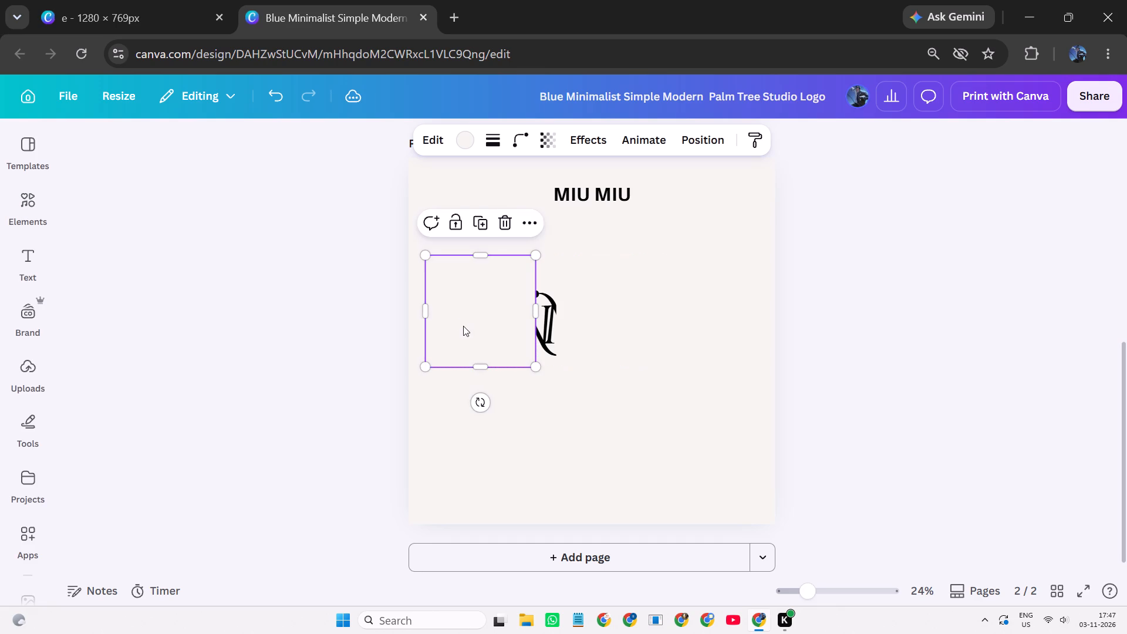
Lower the copied square to uncover the dot accent, and delete the dot.
left_click_drag(463, 329, 463, 380)
left_click(529, 293)
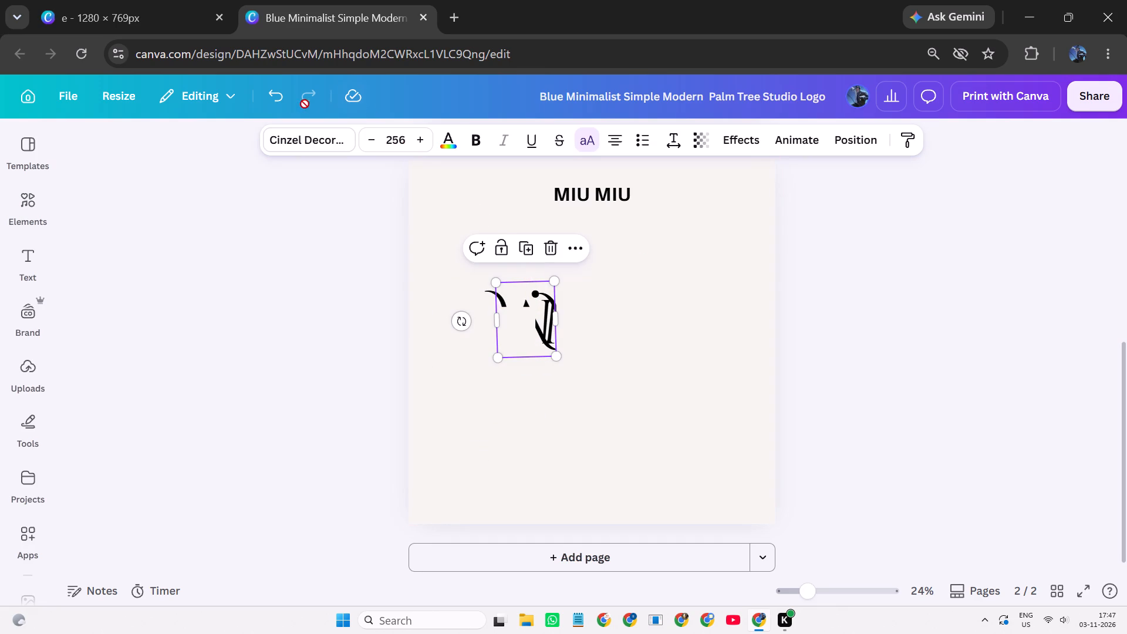
left_click(282, 100)
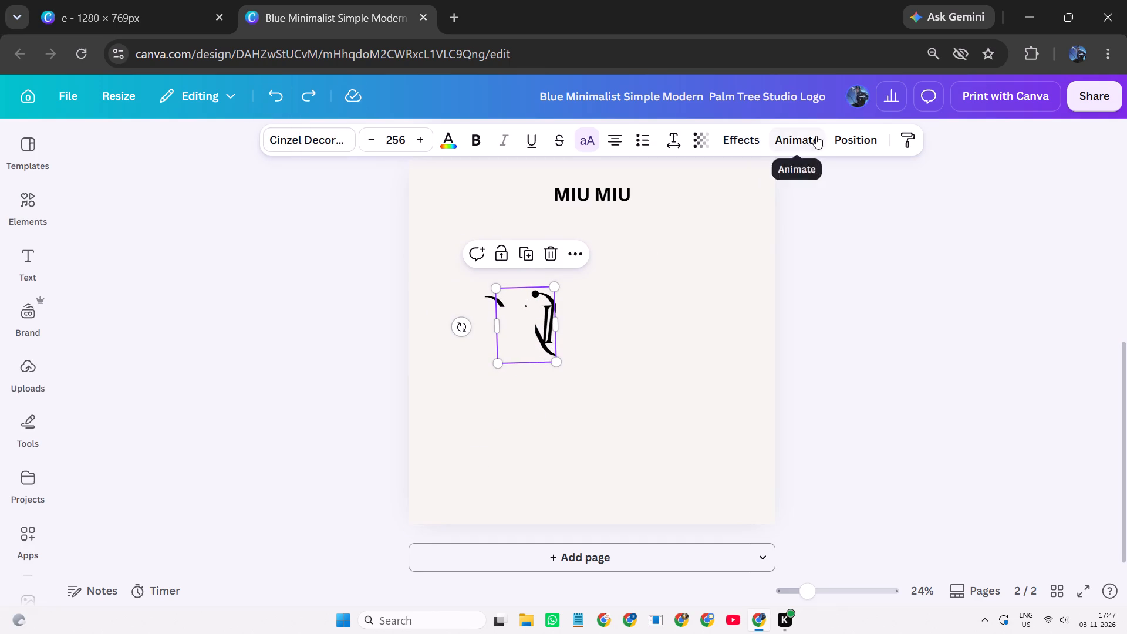
left_click(839, 135)
left_click(210, 421)
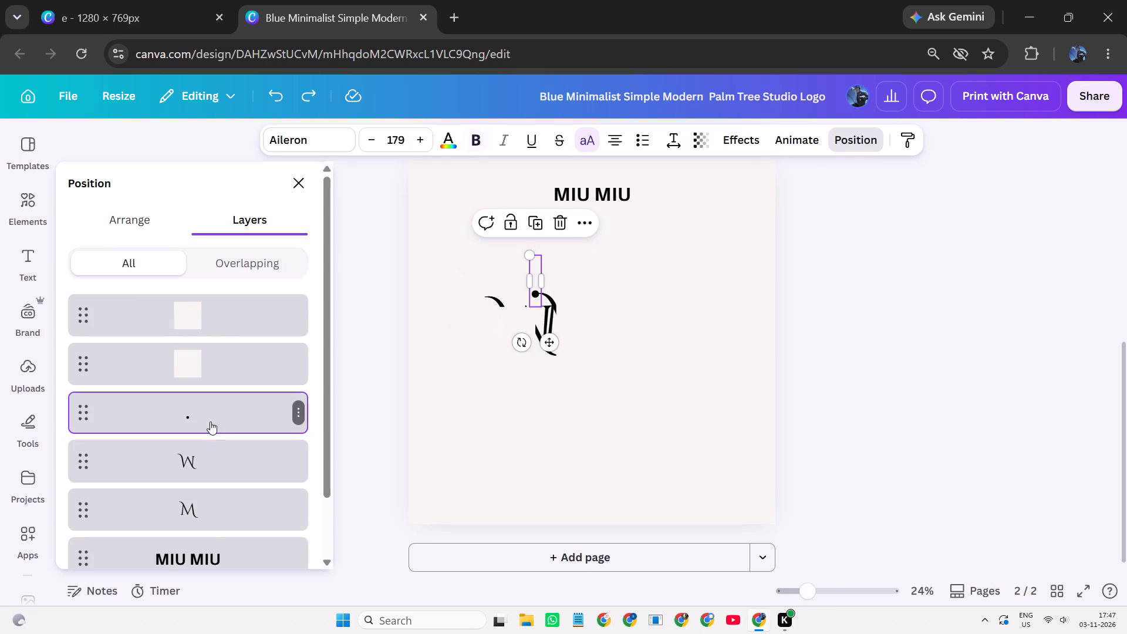
left_click(562, 219)
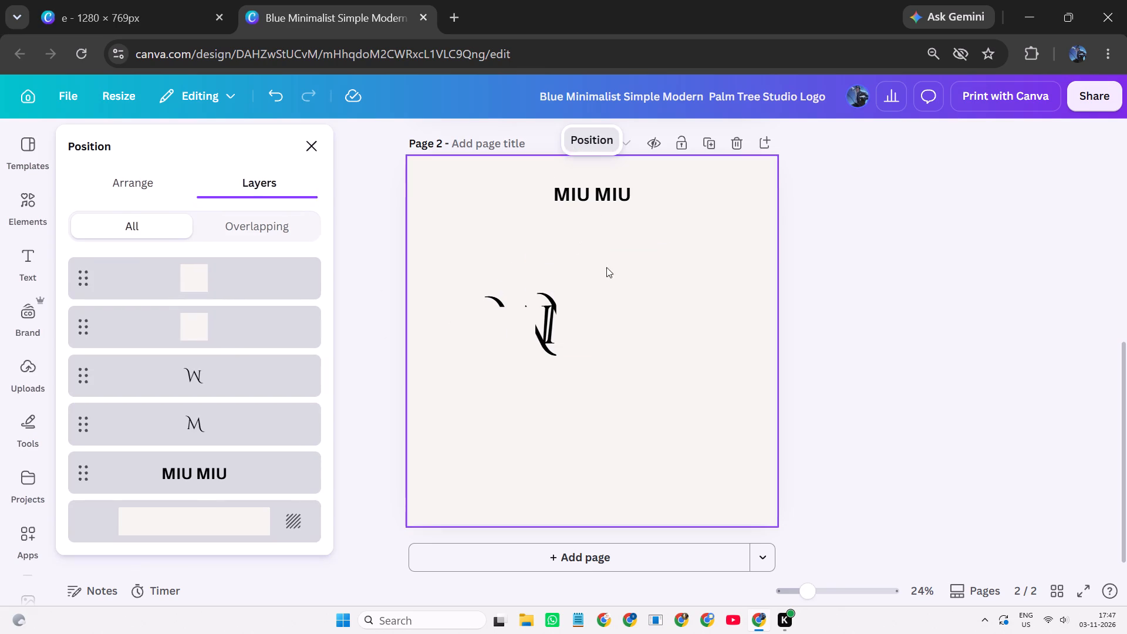
left_click(827, 309)
Raise the copied square over the inverted M's left part and upper-left swash, and nudge the inverted M slightly down.
left_click_drag(485, 350, 484, 333)
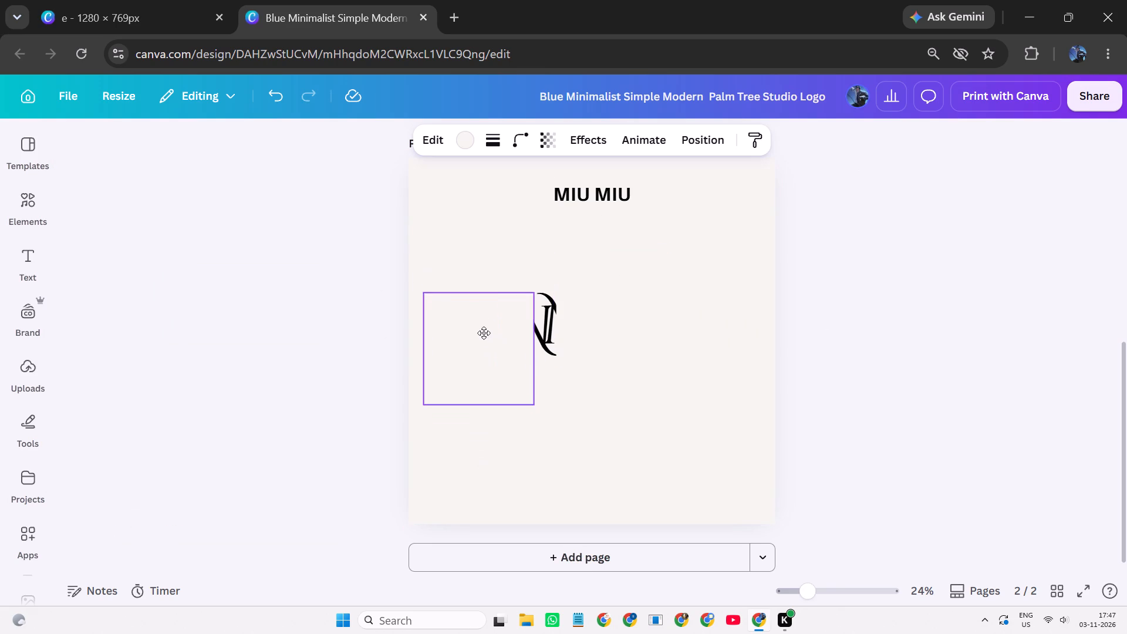
left_click_drag(484, 333, 487, 326)
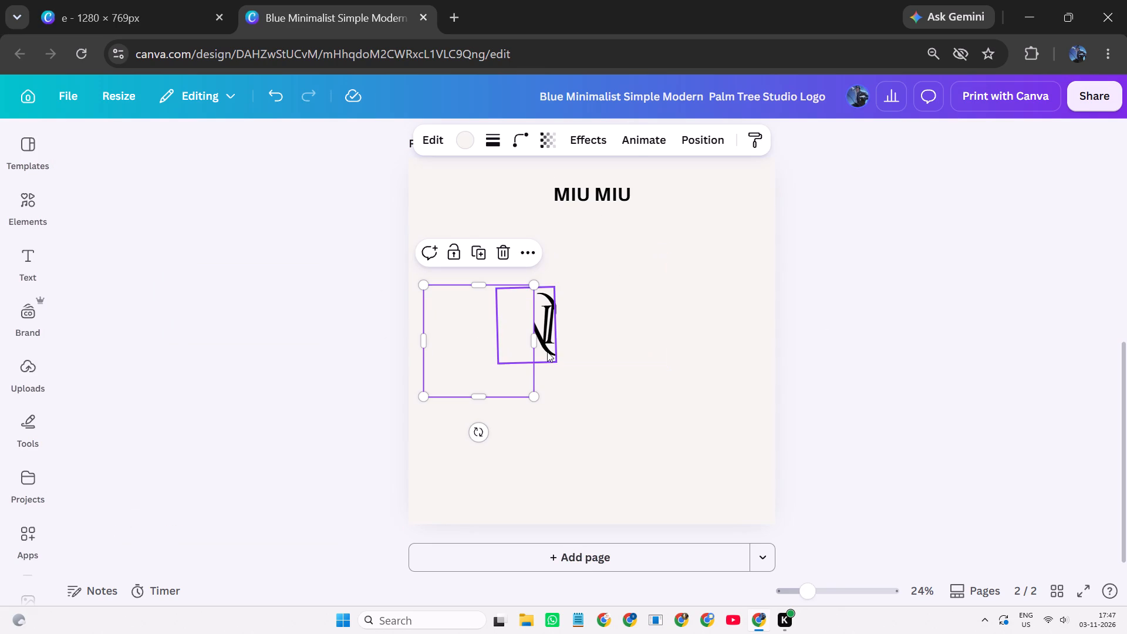
left_click(547, 352)
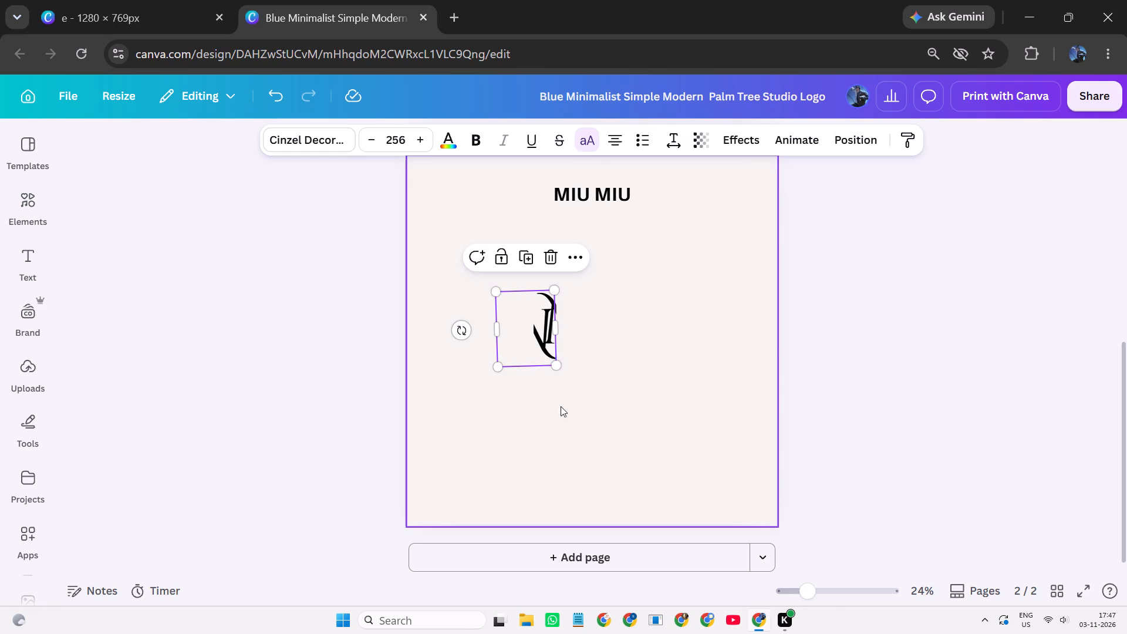
left_click(565, 418)
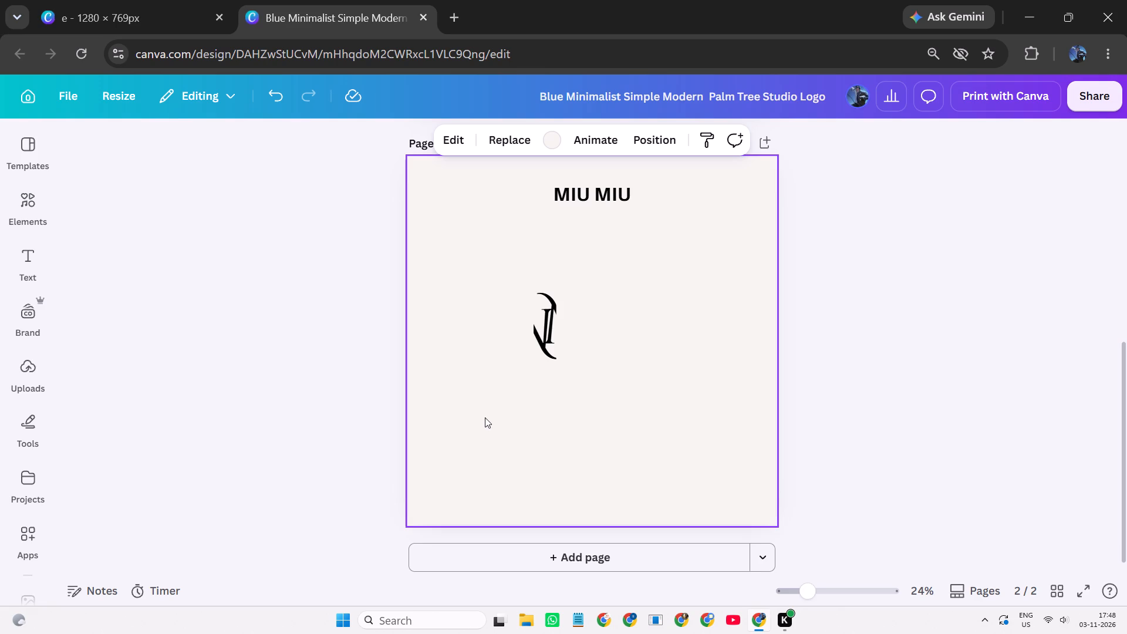
left_click(500, 367)
double_click(556, 461)
Duplicate the inverted M, place the copy below the masked letters, and rotate it upright.
left_click(548, 324)
left_click(525, 257)
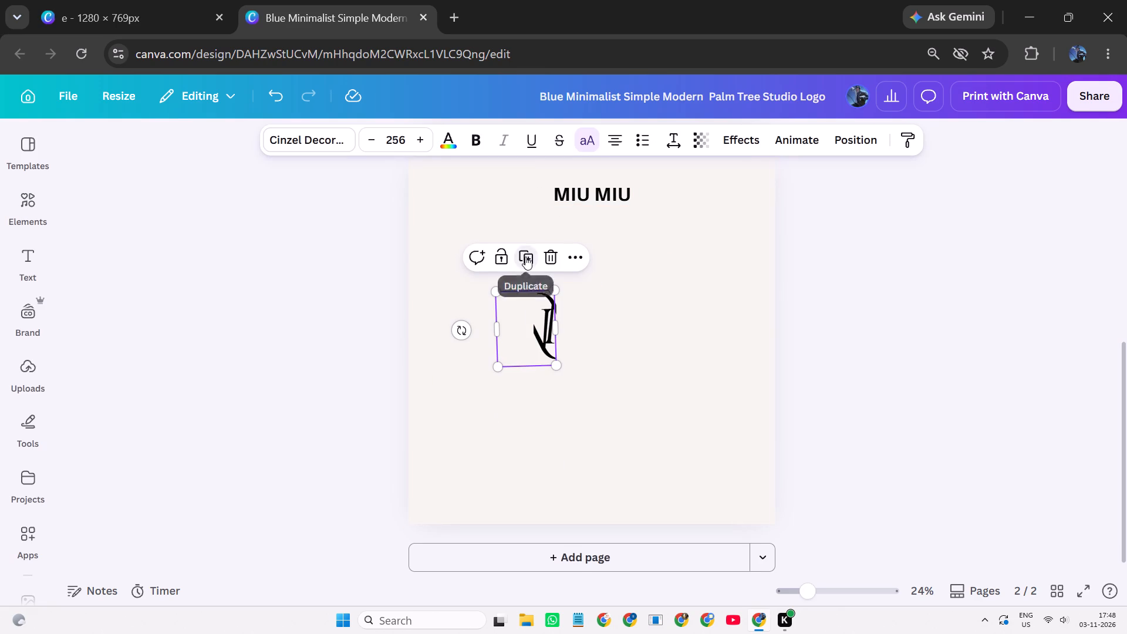
left_click_drag(534, 332, 536, 420)
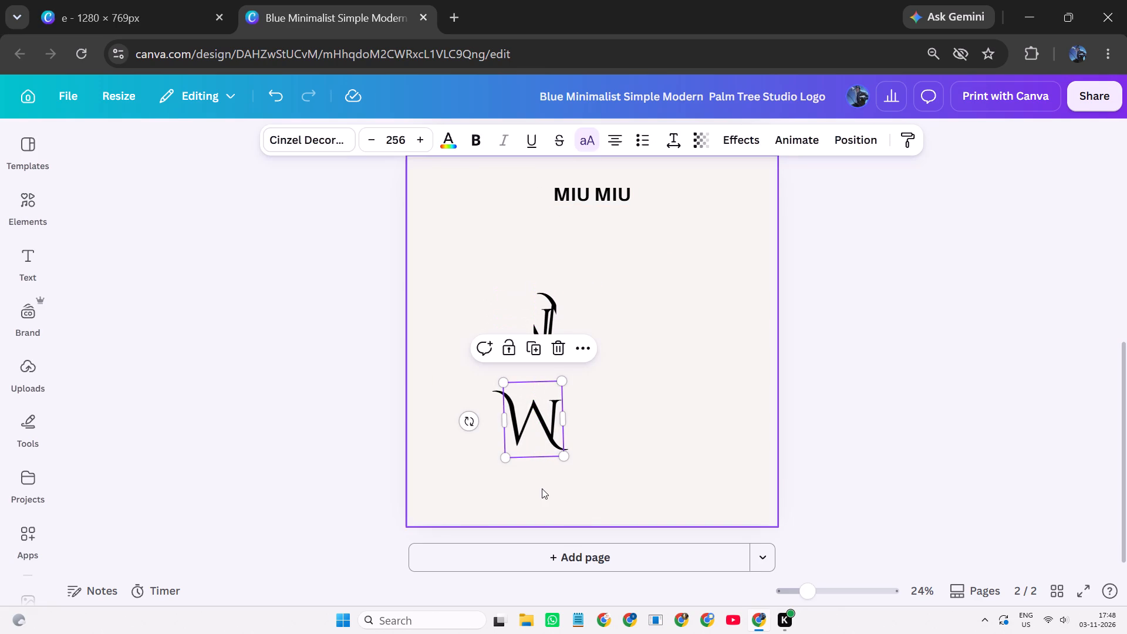
left_click_drag(468, 421, 646, 456)
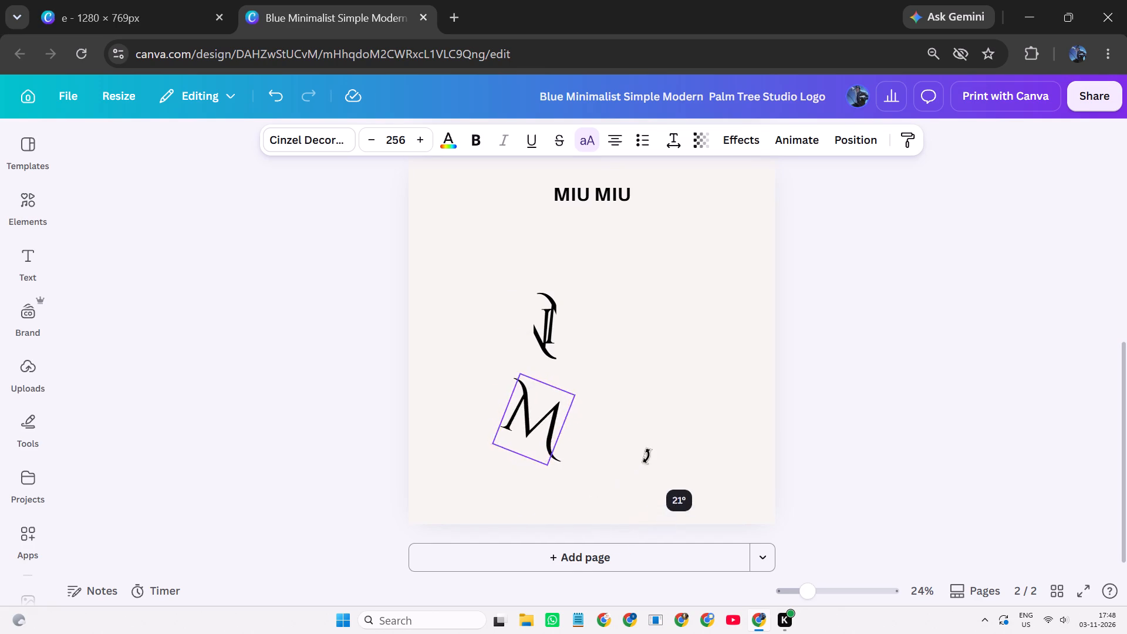
left_click_drag(646, 456, 657, 435)
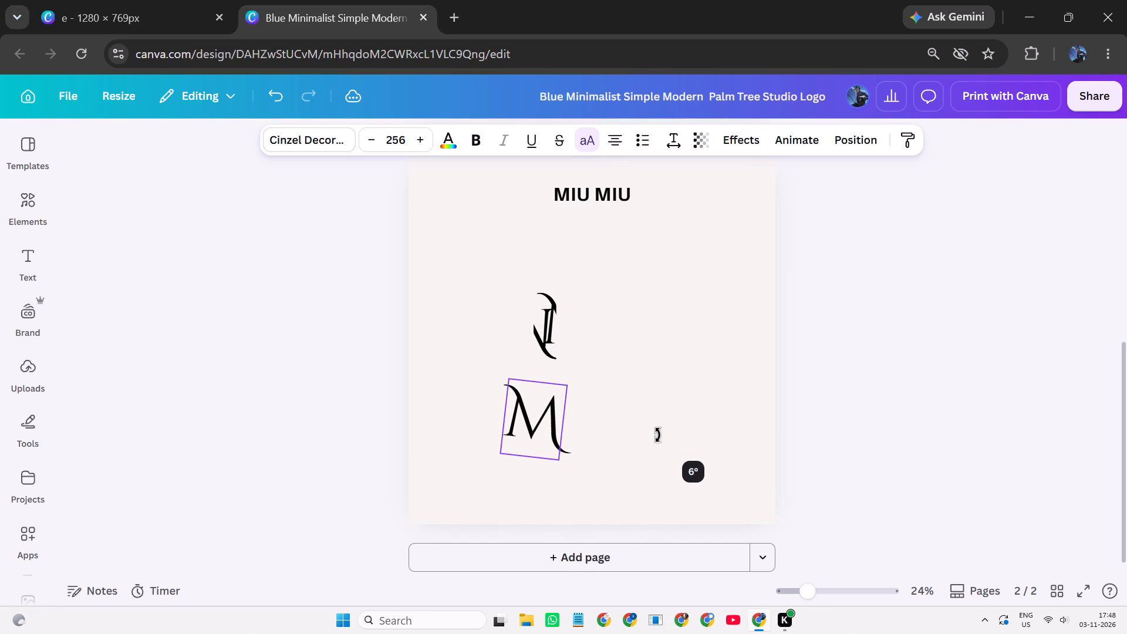
left_click_drag(657, 435, 662, 420)
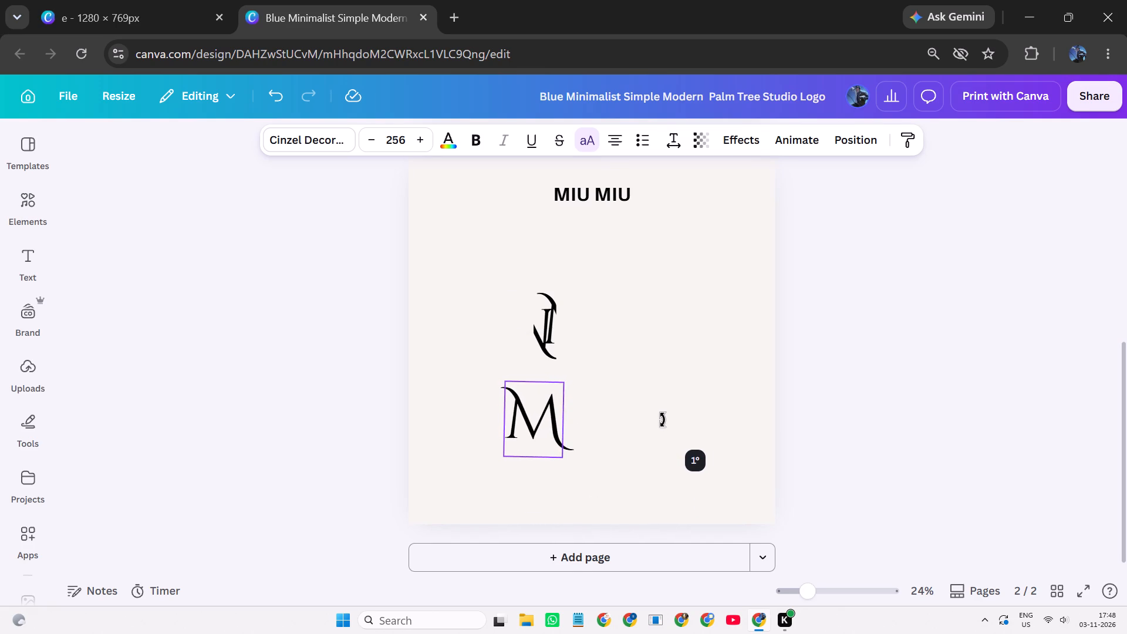
left_click_drag(662, 420, 662, 419)
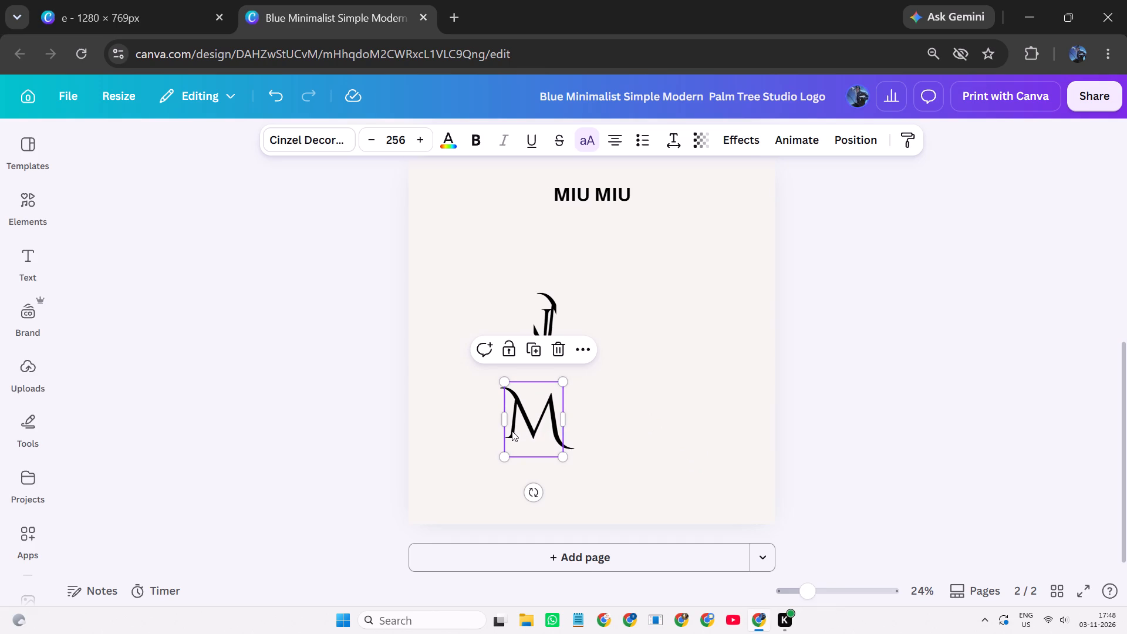
Place the upright M copy just left of the masked letters, level with them.
left_click_drag(518, 432, 494, 370)
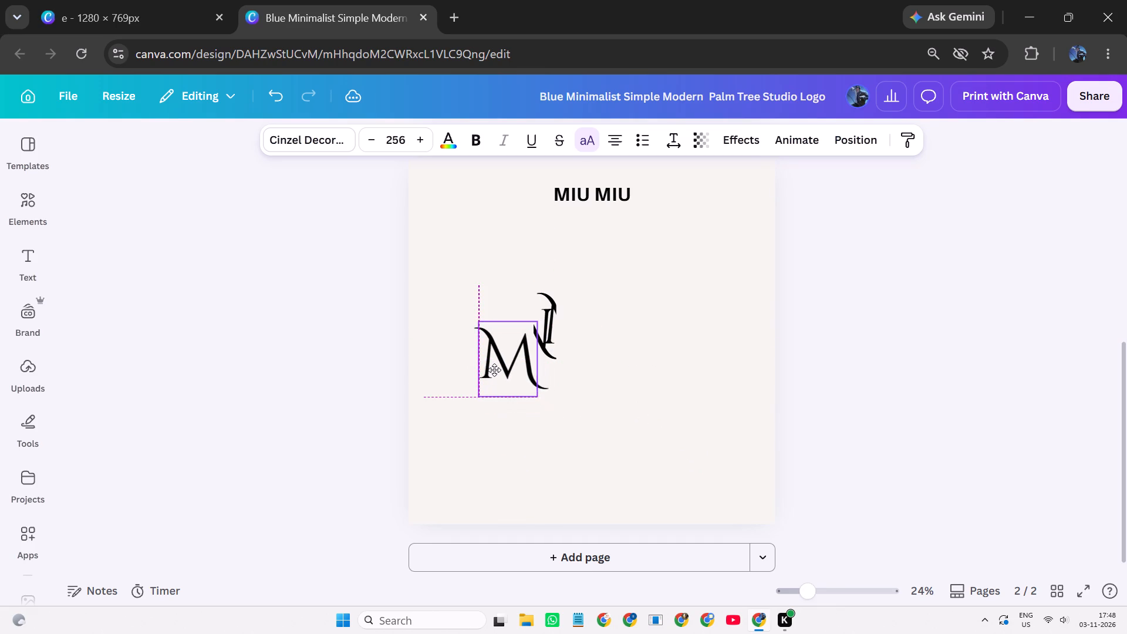
left_click_drag(494, 370, 488, 337)
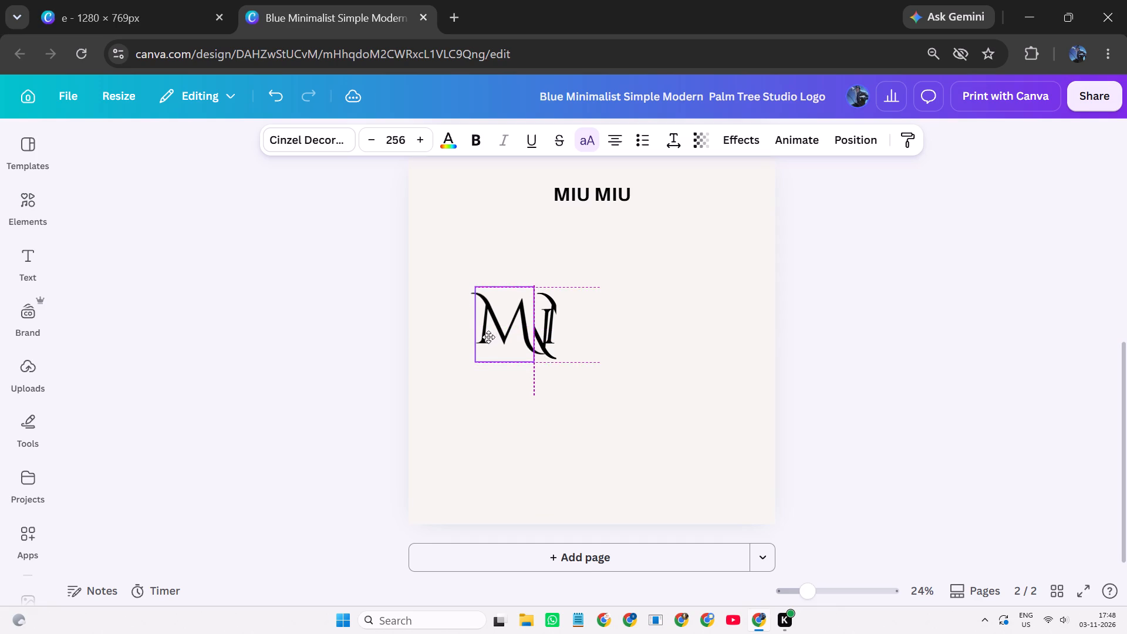
left_click_drag(488, 337, 488, 336)
left_click(524, 446)
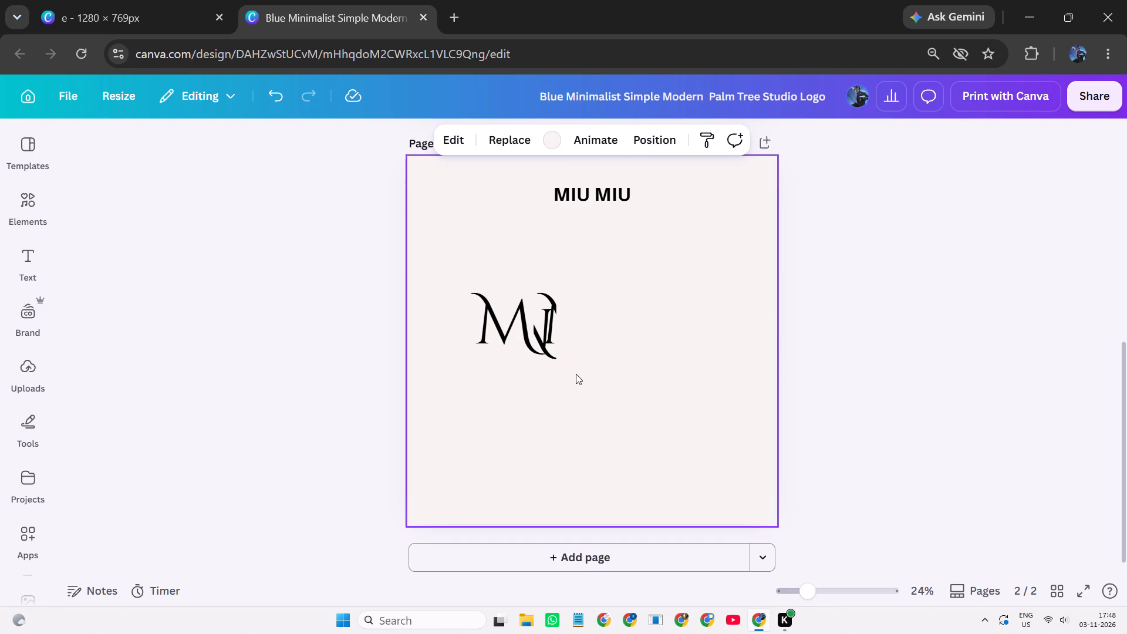
left_click(518, 332)
left_click(491, 245)
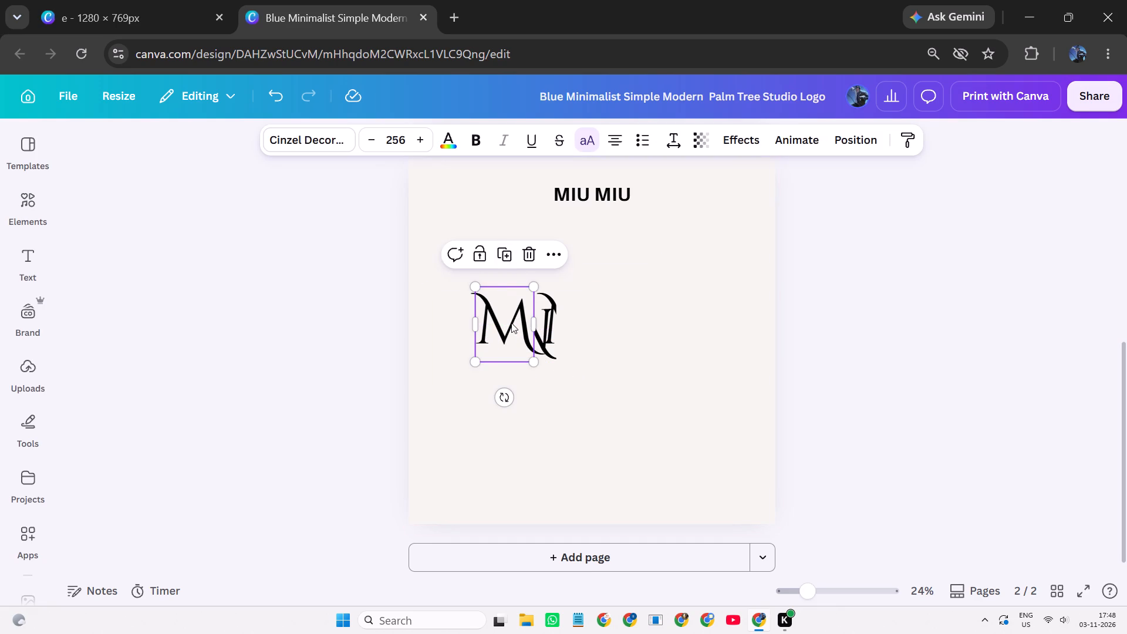
left_click_drag(511, 323, 506, 321)
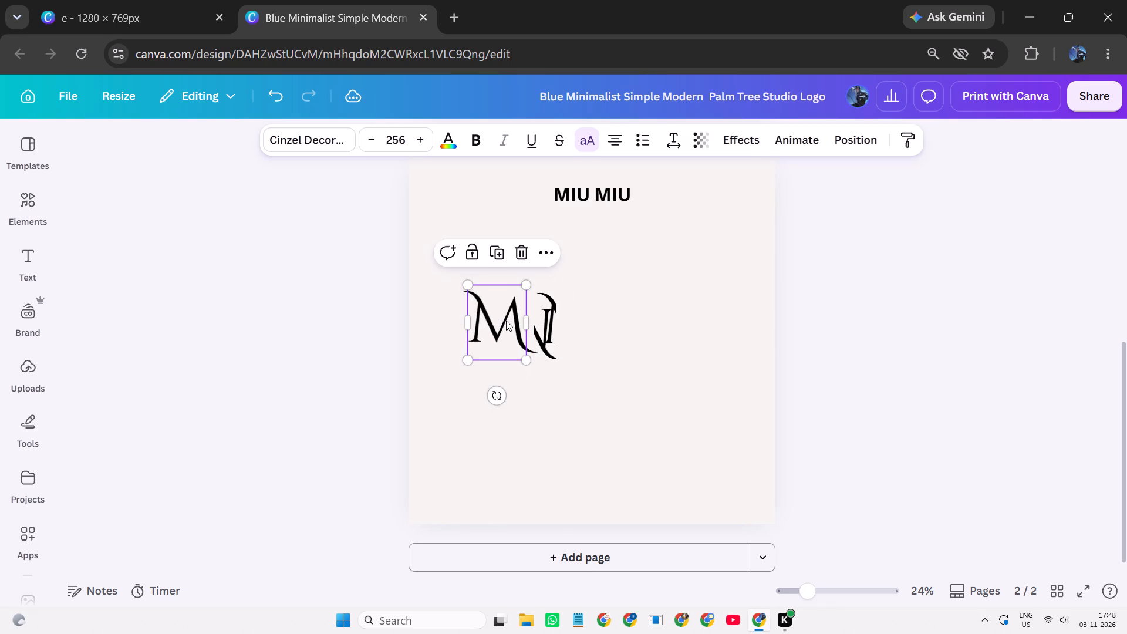
Duplicate the upright M and place the copy just right of the masked letters.
left_click(504, 246)
left_click_drag(463, 321, 508, 322)
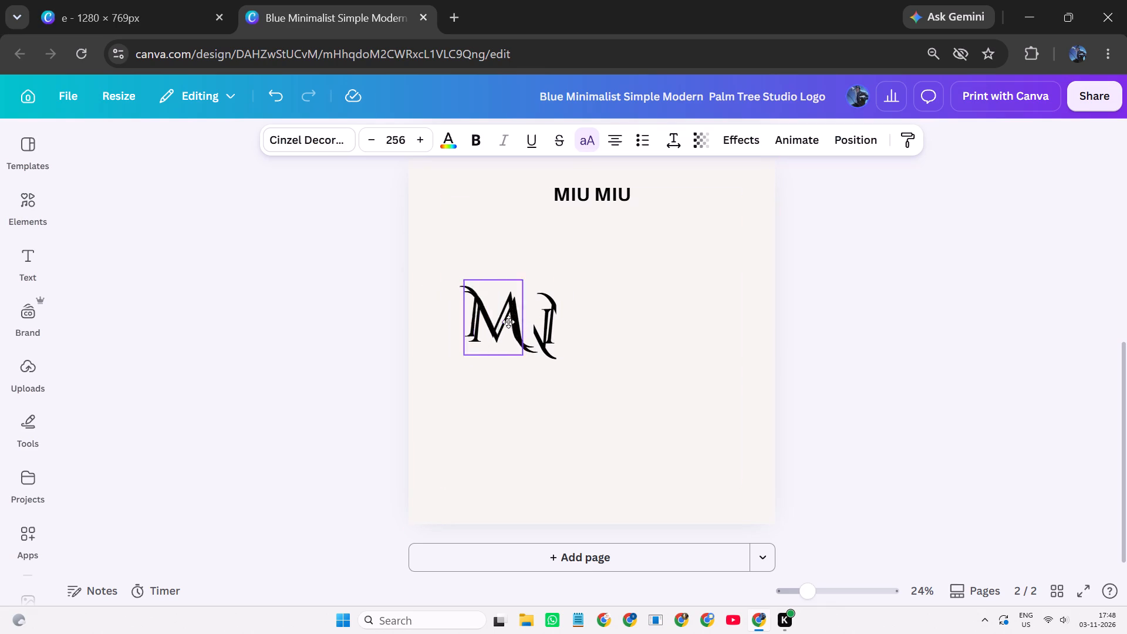
left_click_drag(508, 322, 586, 335)
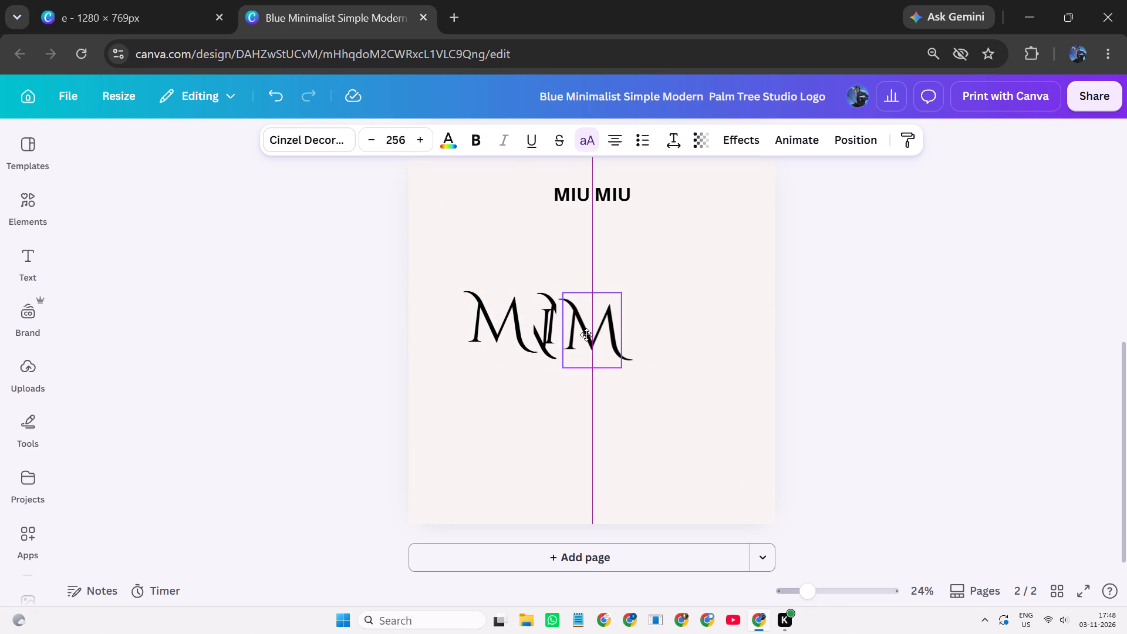
left_click_drag(586, 335, 586, 333)
left_click(545, 427)
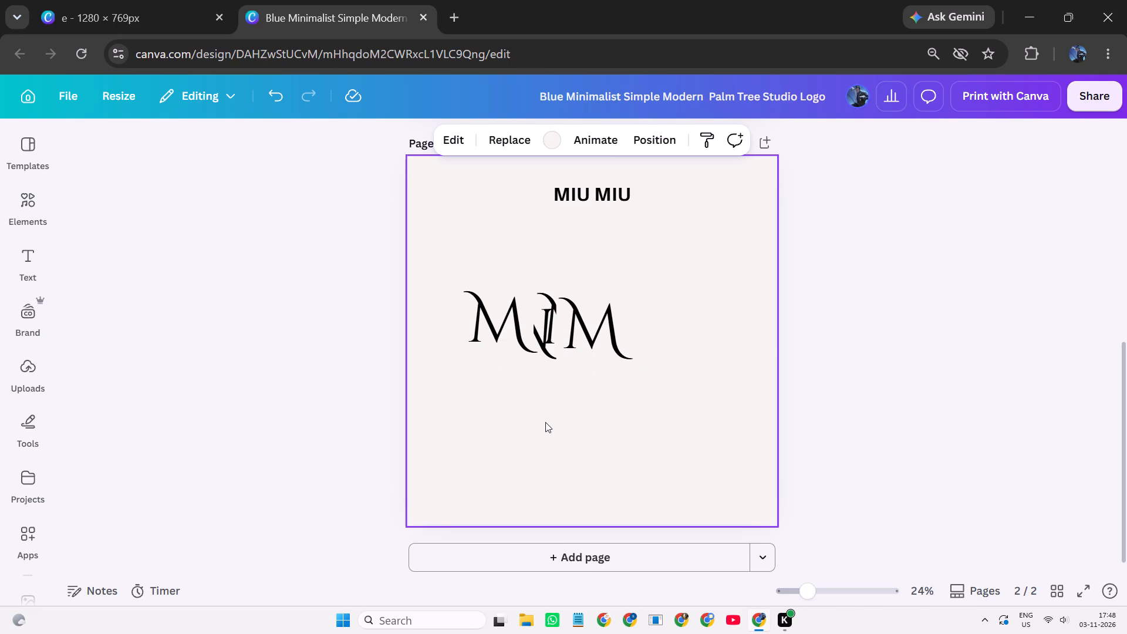
Select all the logo letters with their masking squares and move the group to the middle of the page.
left_click(525, 391)
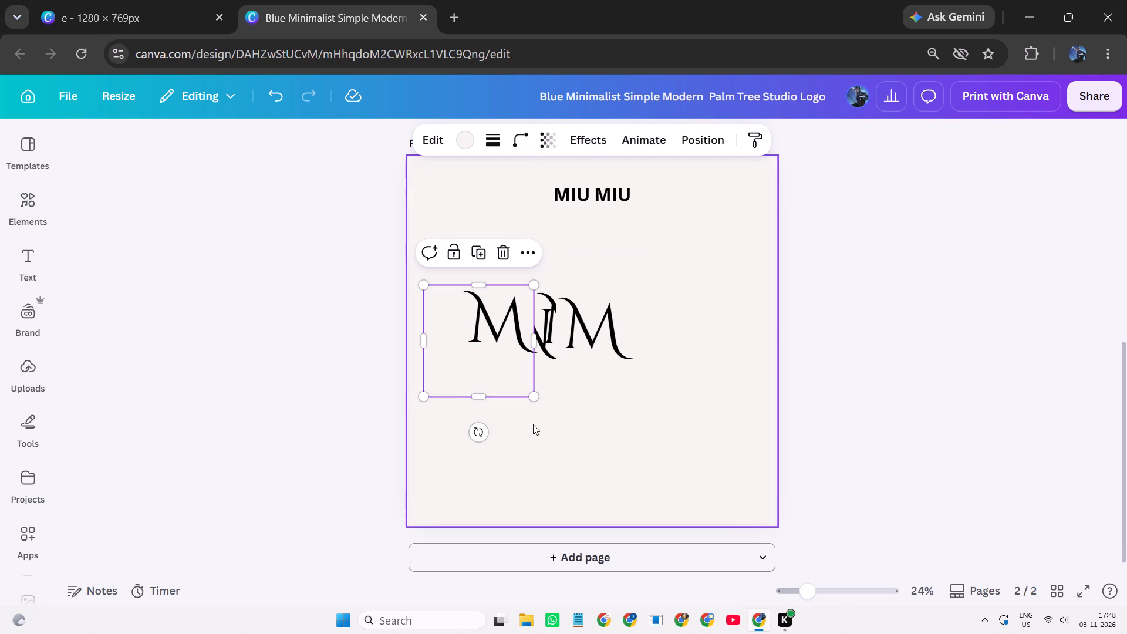
left_click(533, 424)
left_click_drag(474, 251, 698, 384)
left_click_drag(542, 359, 587, 377)
left_click(630, 455)
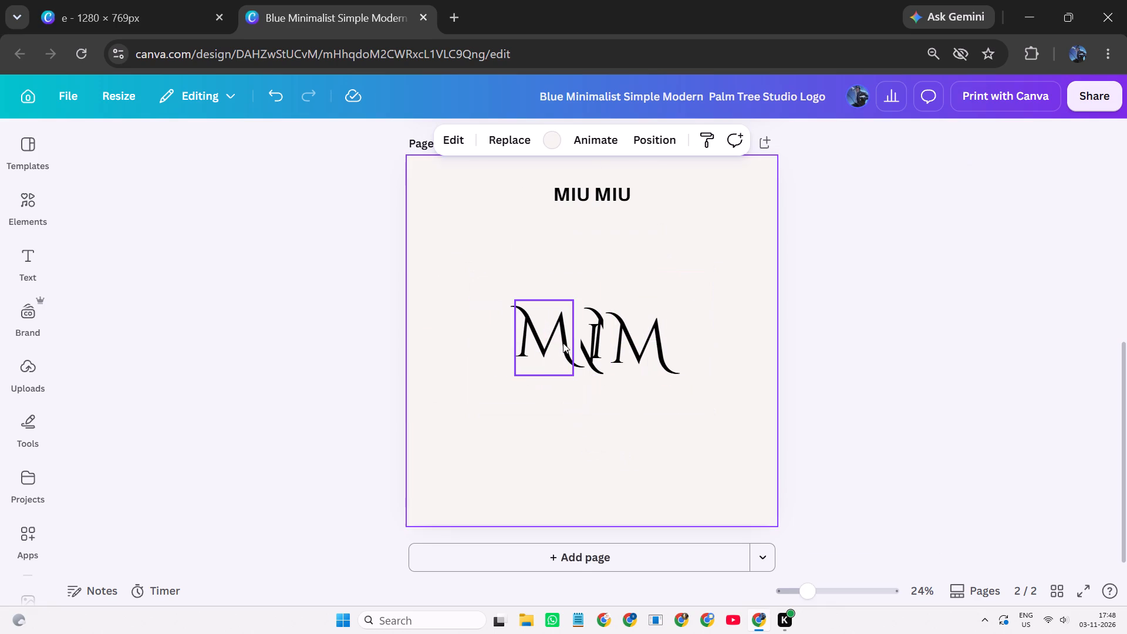
left_click(654, 460)
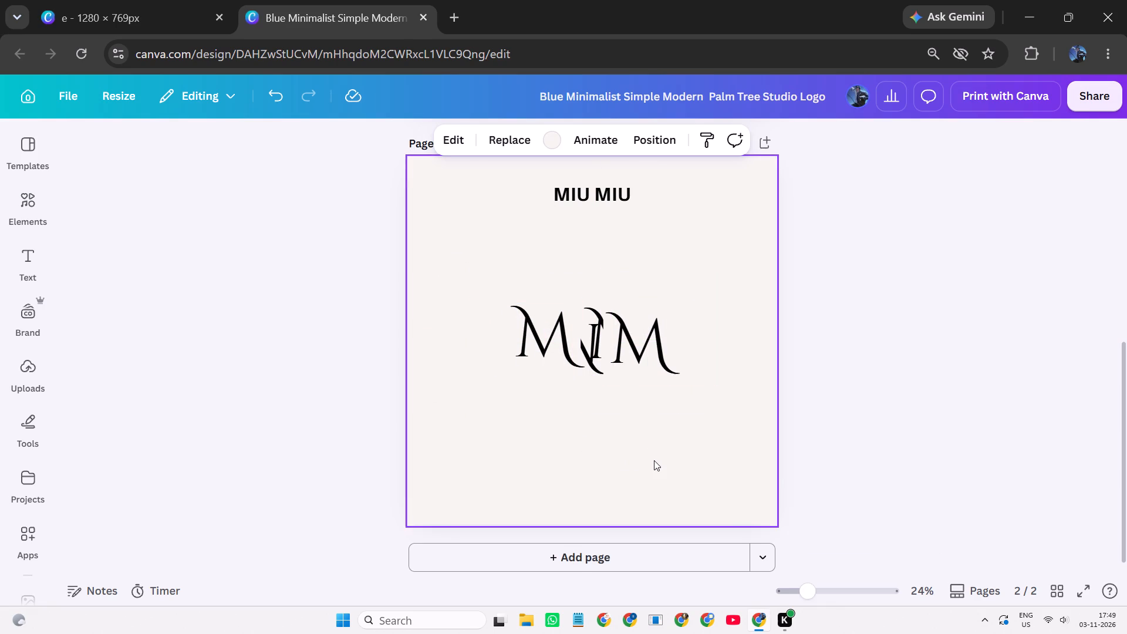
Shift the left upright M slightly left, widening its gap from the masked letters.
left_click(649, 368)
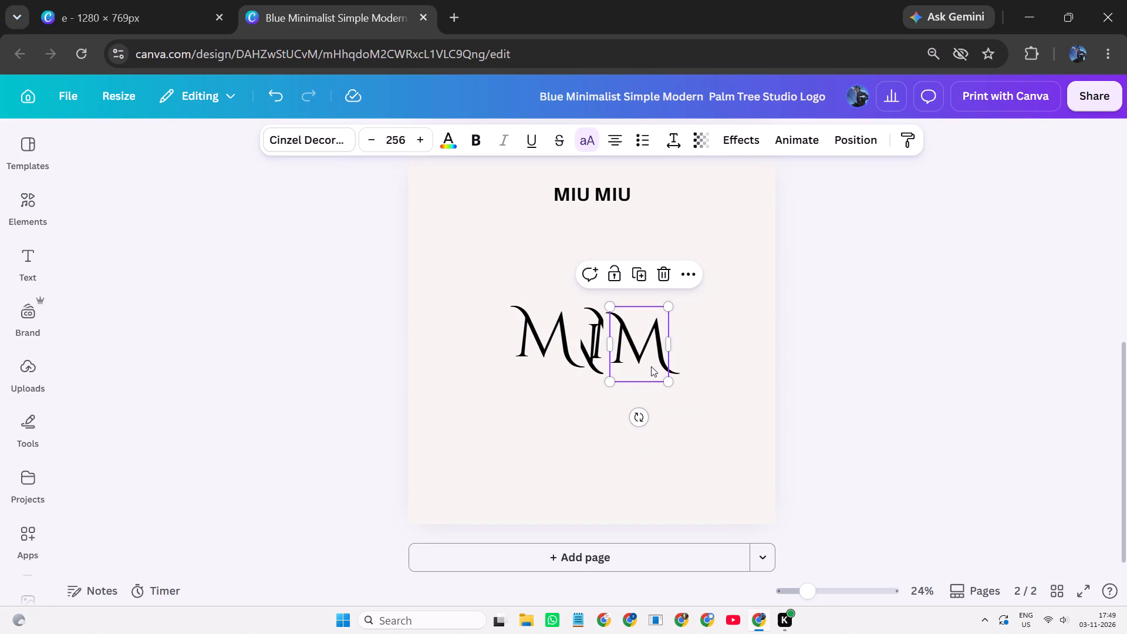
left_click(736, 464)
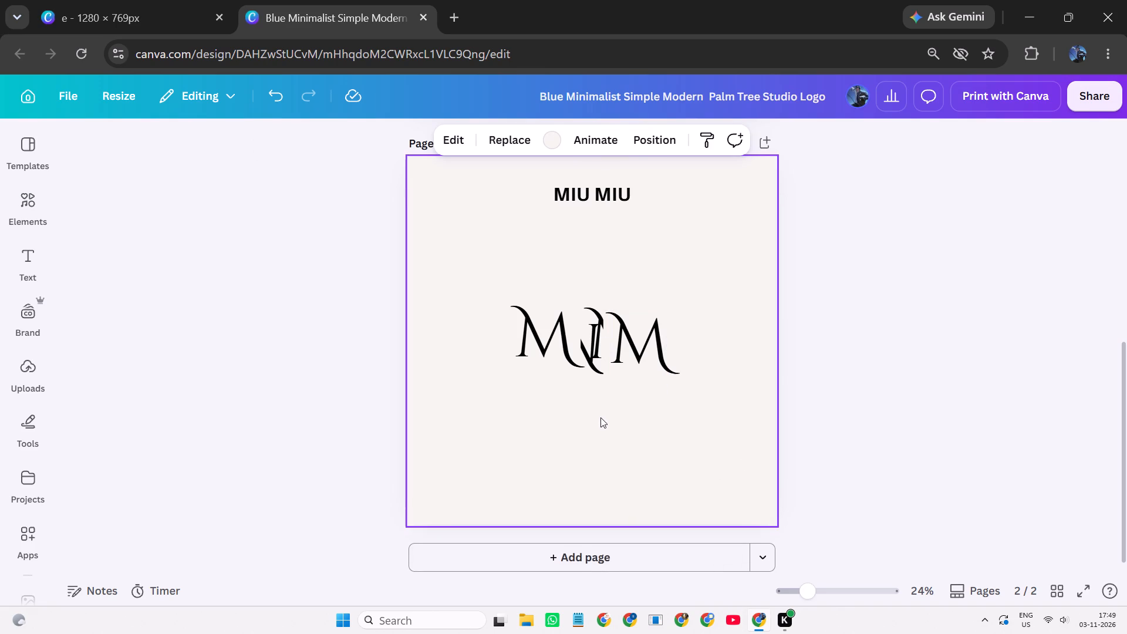
left_click(600, 417)
left_click(566, 373)
scroll(561, 371, "up", 1)
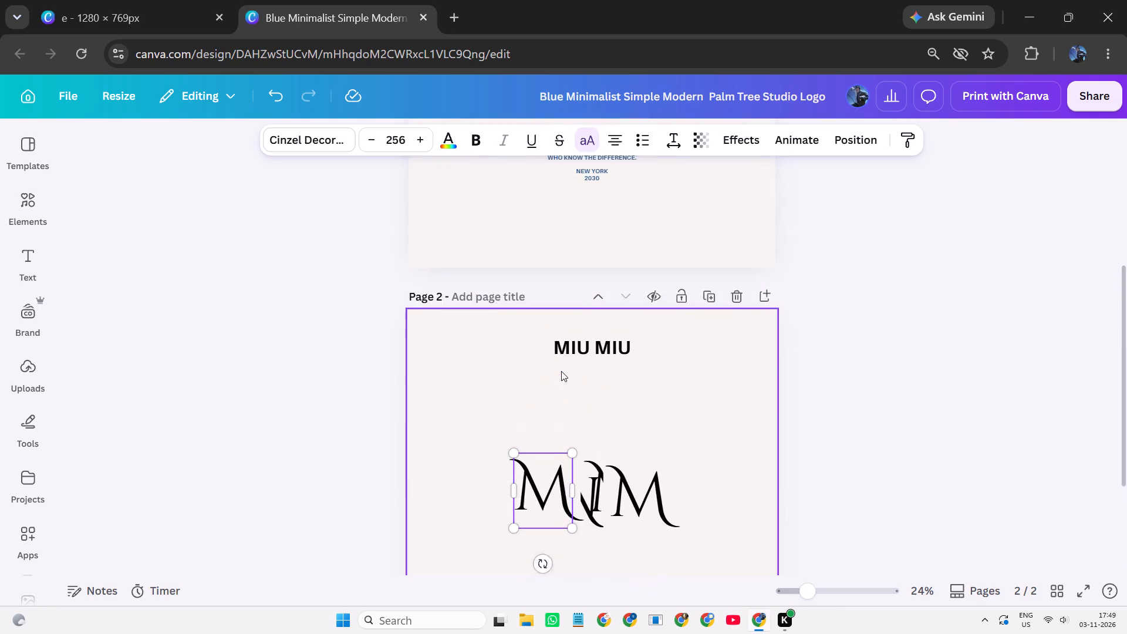
scroll(561, 371, "down", 1)
left_click_drag(546, 352, 545, 353)
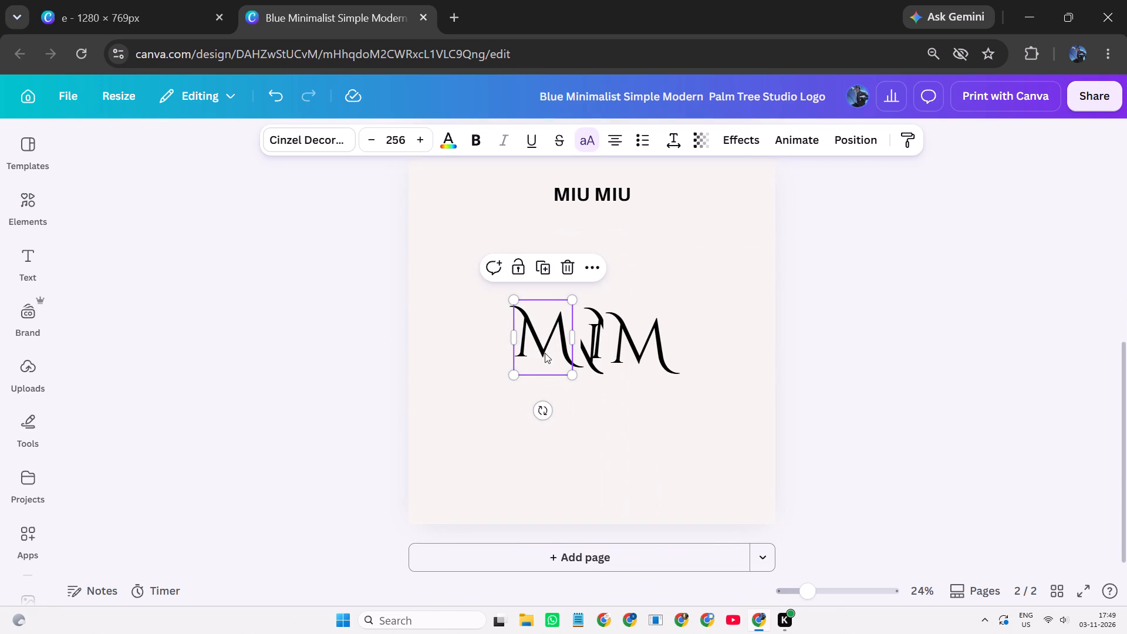
left_click_drag(545, 353, 531, 364)
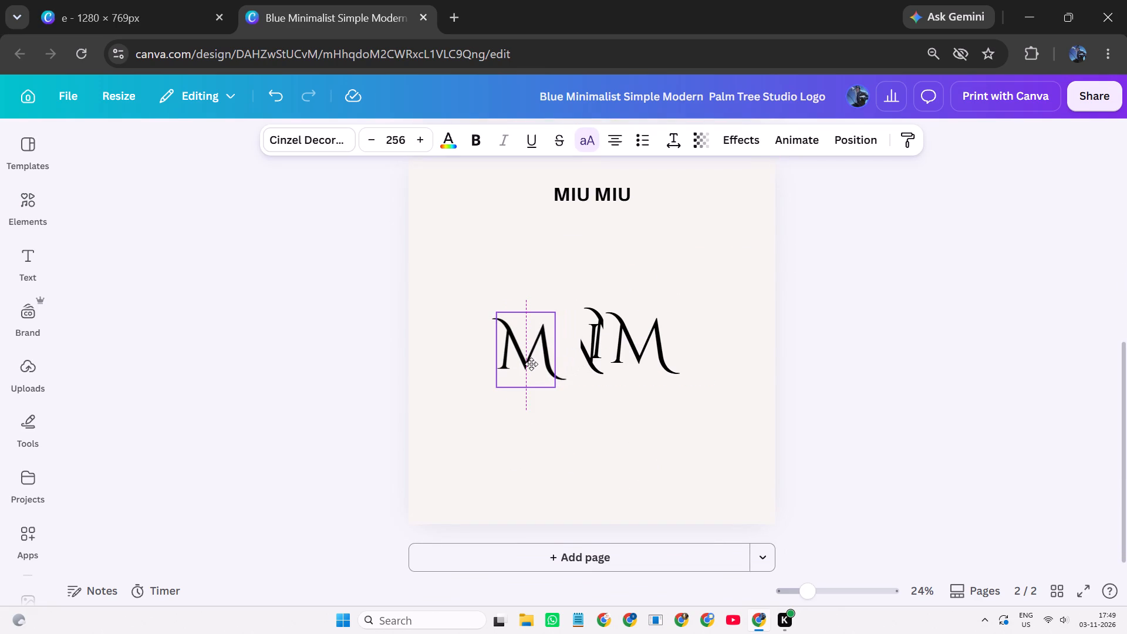
left_click_drag(531, 364, 538, 353)
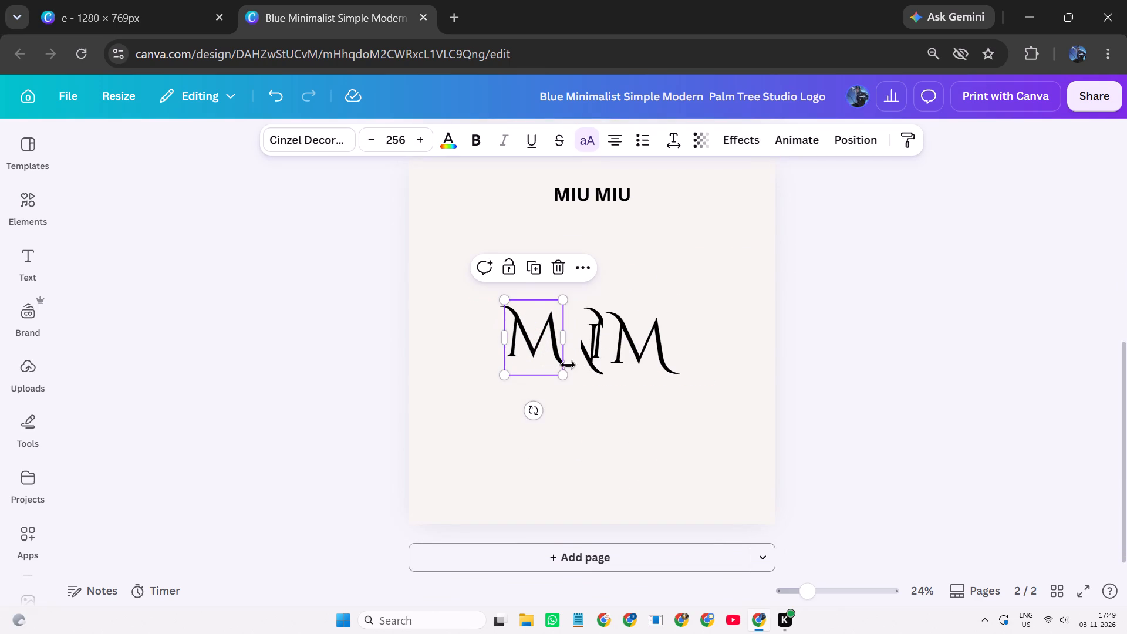
Lower the partly masked inverted M so its right stem continues below the masked upright M's stem.
left_click_drag(583, 358, 586, 379)
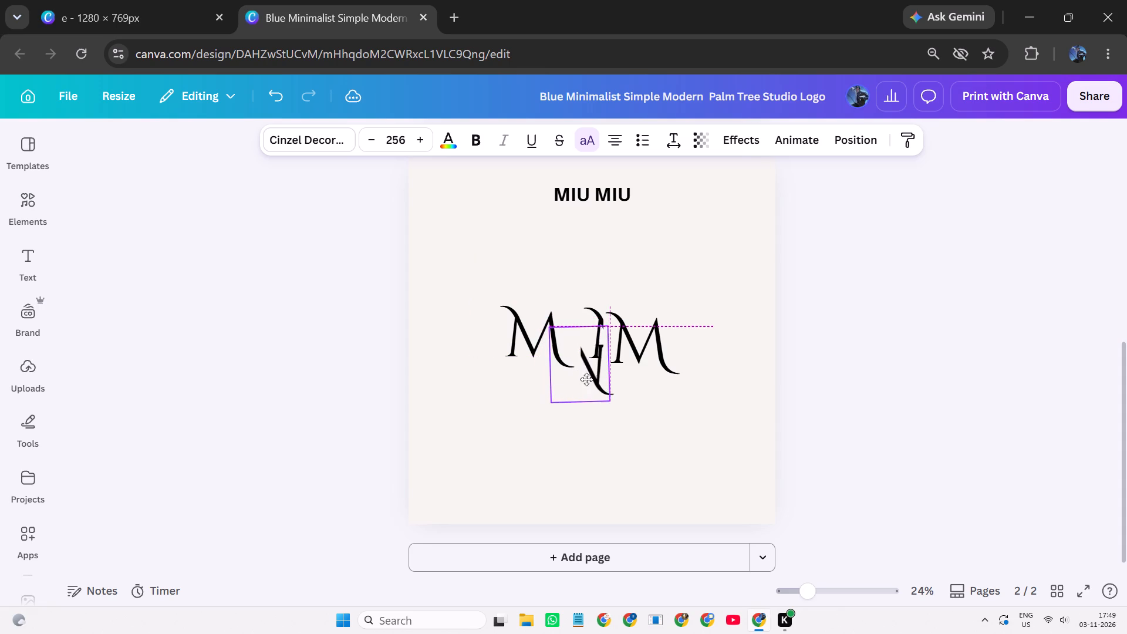
left_click_drag(586, 379, 582, 393)
left_click(632, 403)
Move the right upright M down and slightly left so it sits against the lowered inverted M's stem.
left_click_drag(625, 367, 620, 381)
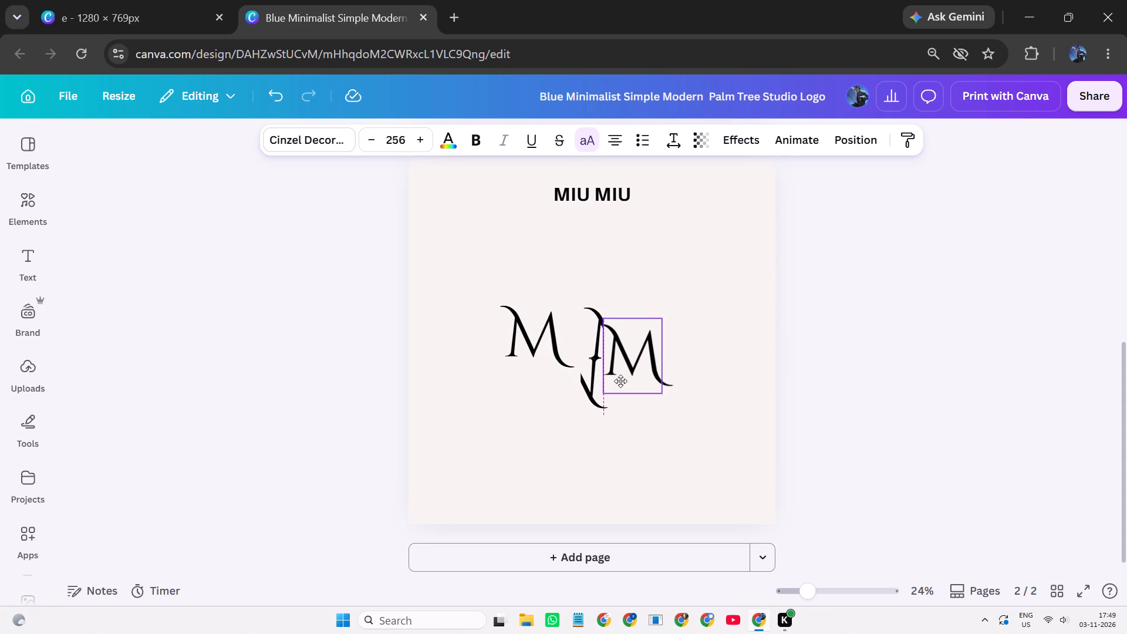
left_click_drag(620, 381, 617, 392)
left_click(635, 470)
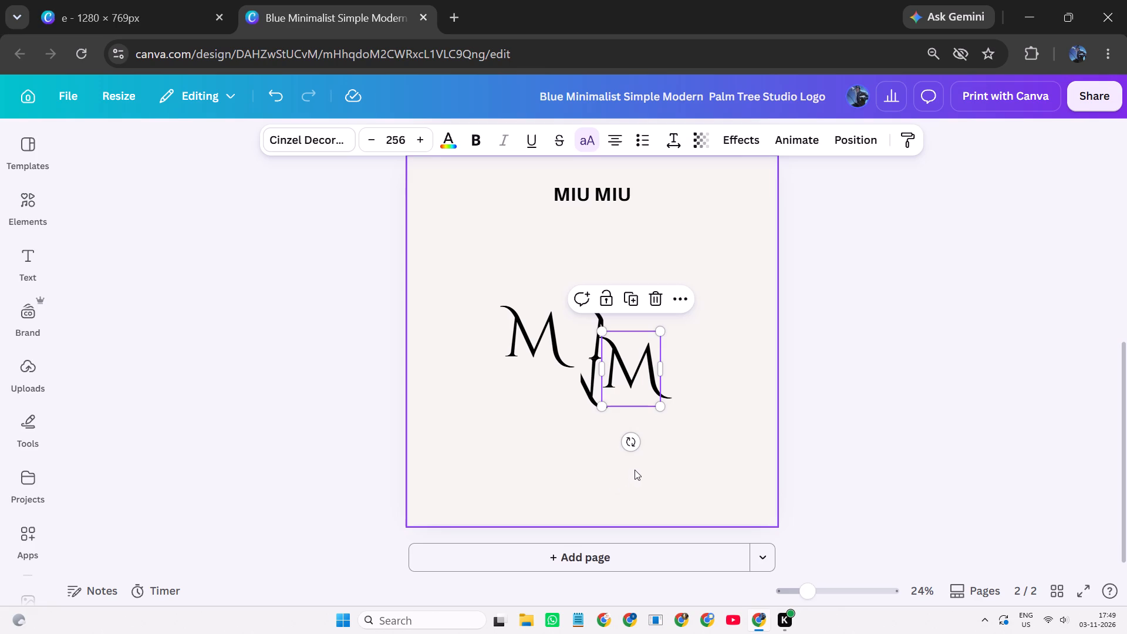
Move the off-white square off the inverted M and delete the square.
left_click_drag(553, 400, 765, 505)
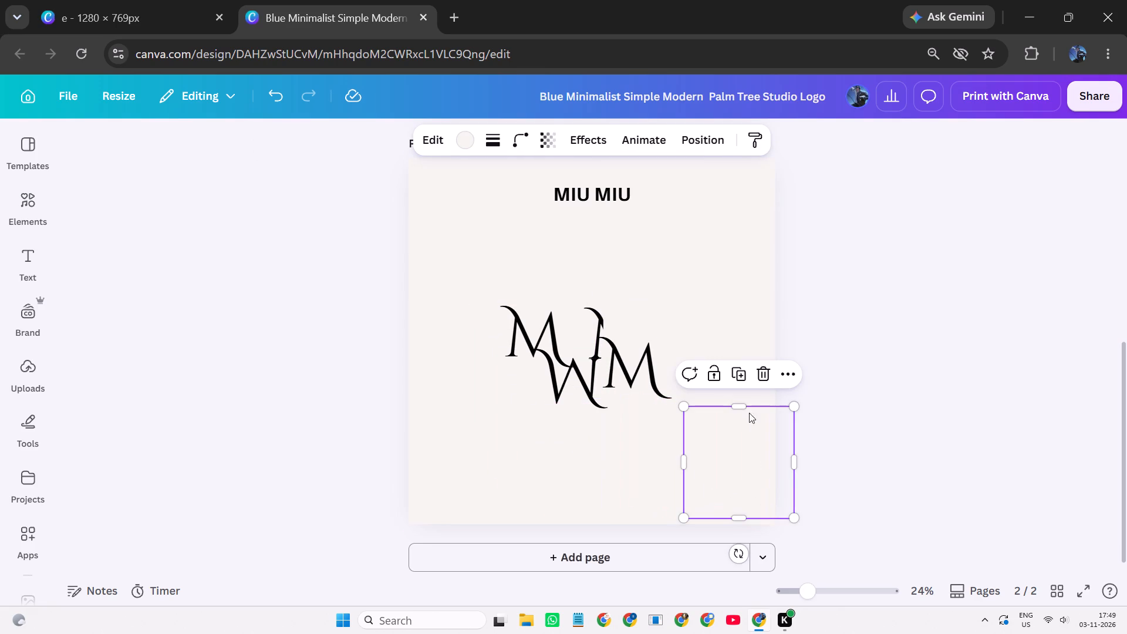
left_click(762, 378)
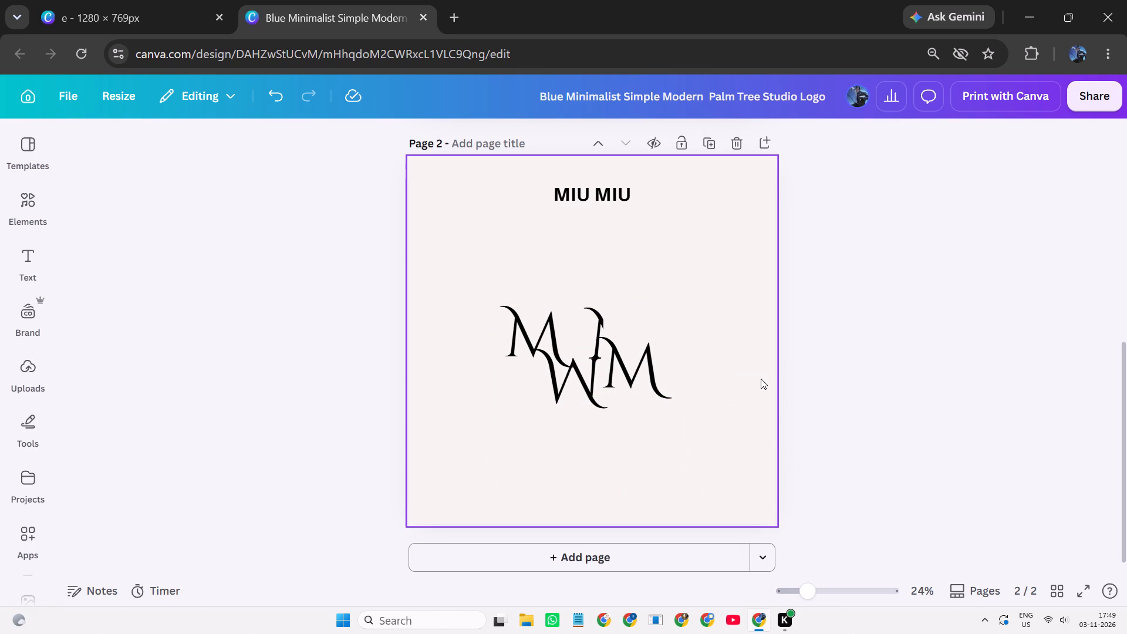
Move the left upright M up and left so its tail meets the inverted M's upper-left swash.
left_click_drag(556, 353, 538, 343)
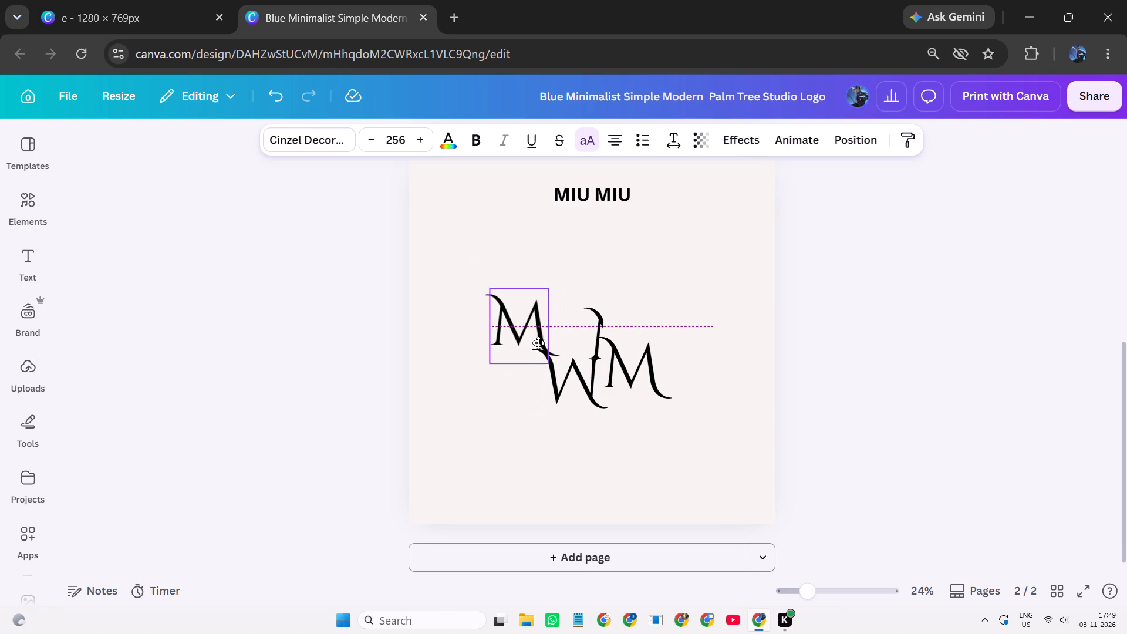
left_click_drag(538, 343, 517, 342)
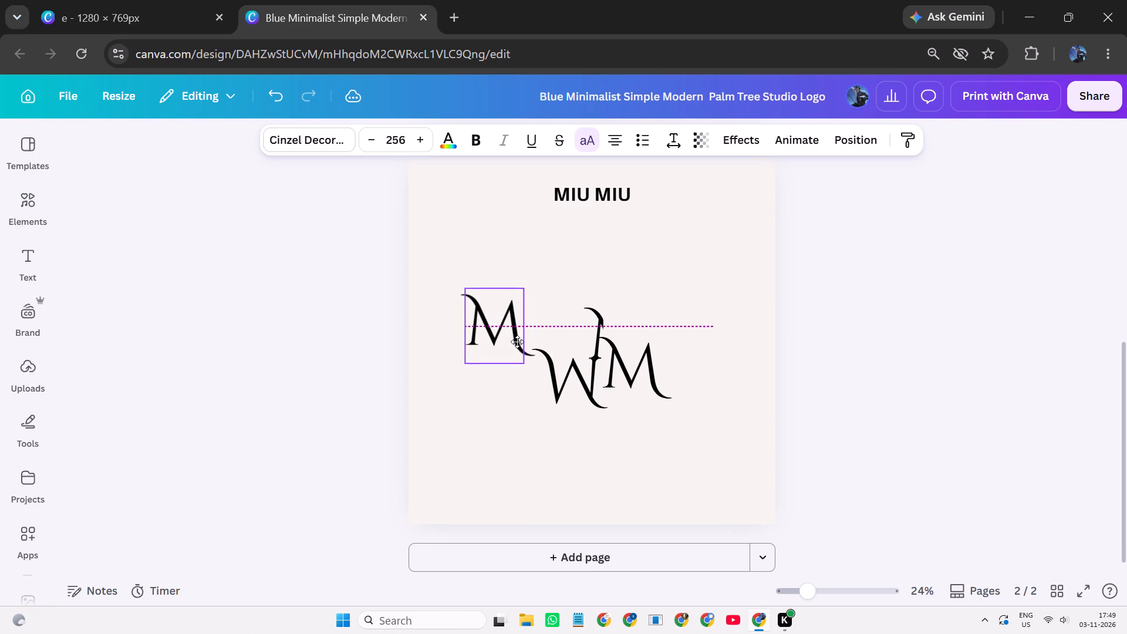
left_click_drag(517, 342, 516, 338)
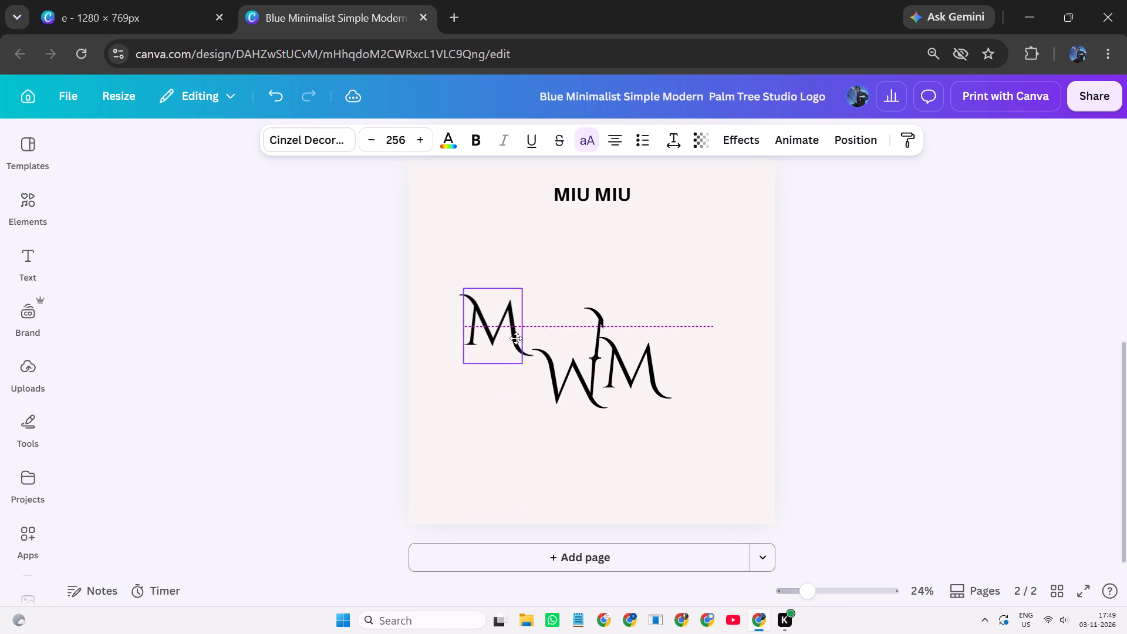
left_click_drag(516, 338, 515, 335)
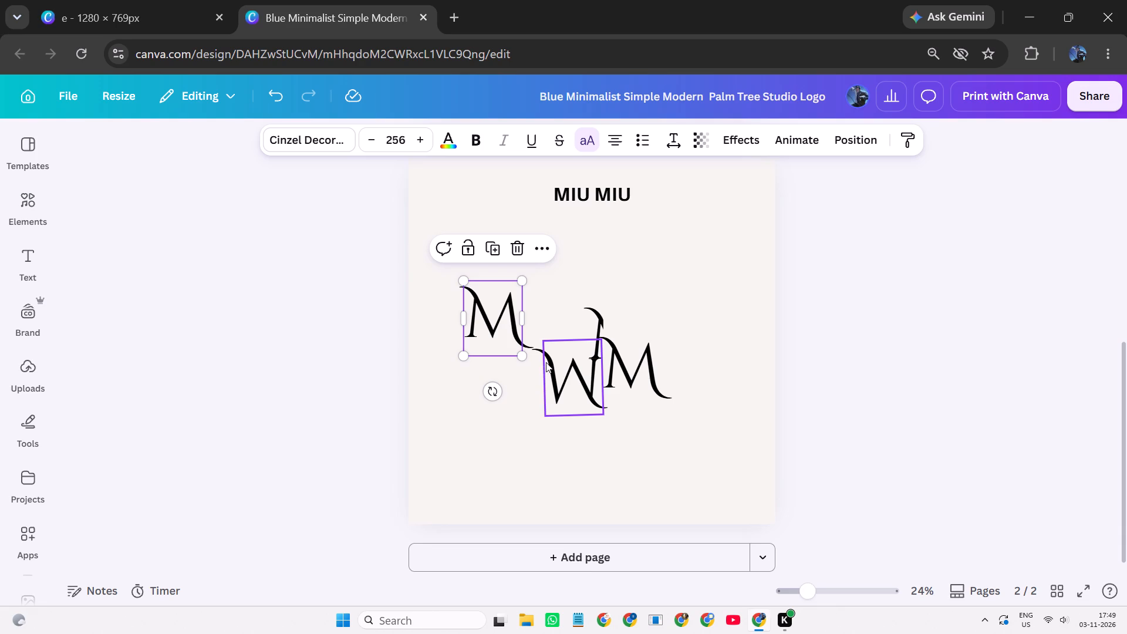
left_click(520, 464)
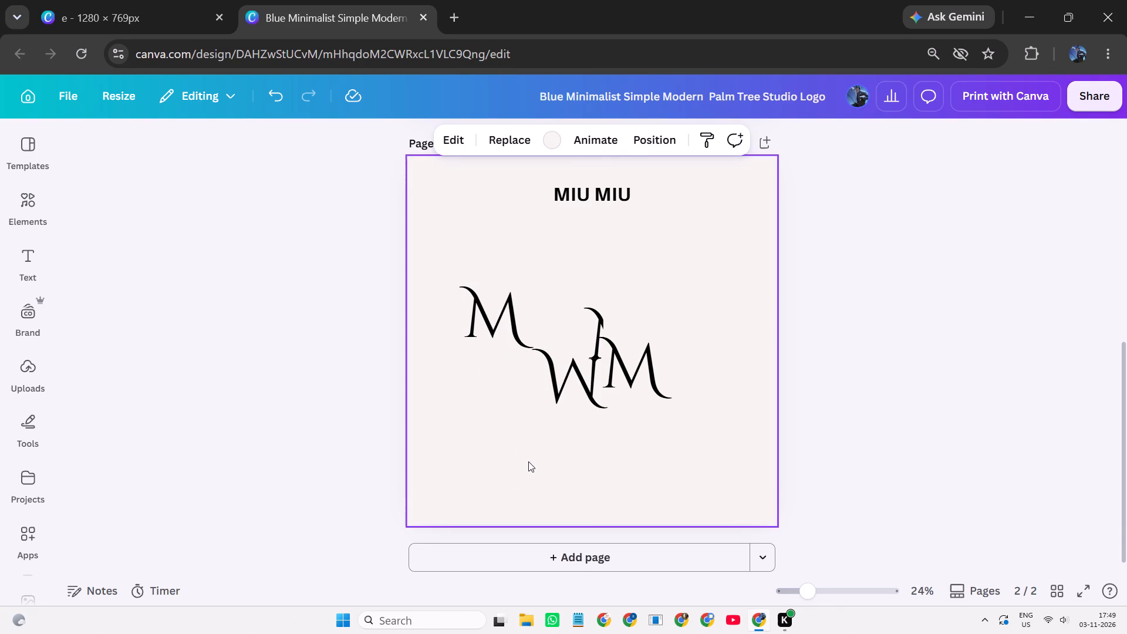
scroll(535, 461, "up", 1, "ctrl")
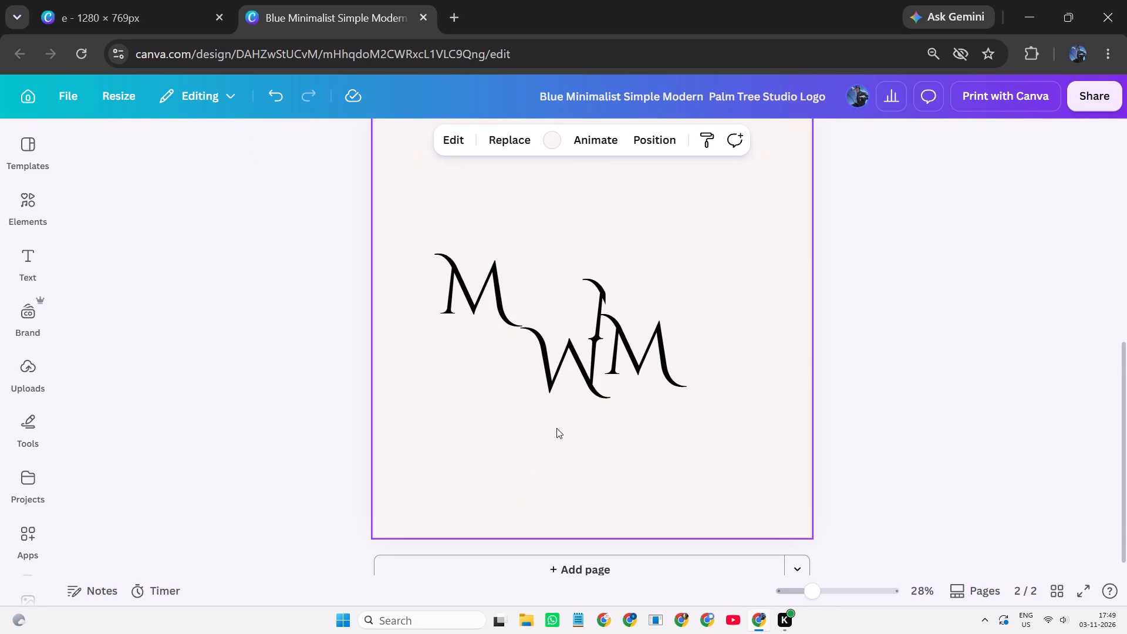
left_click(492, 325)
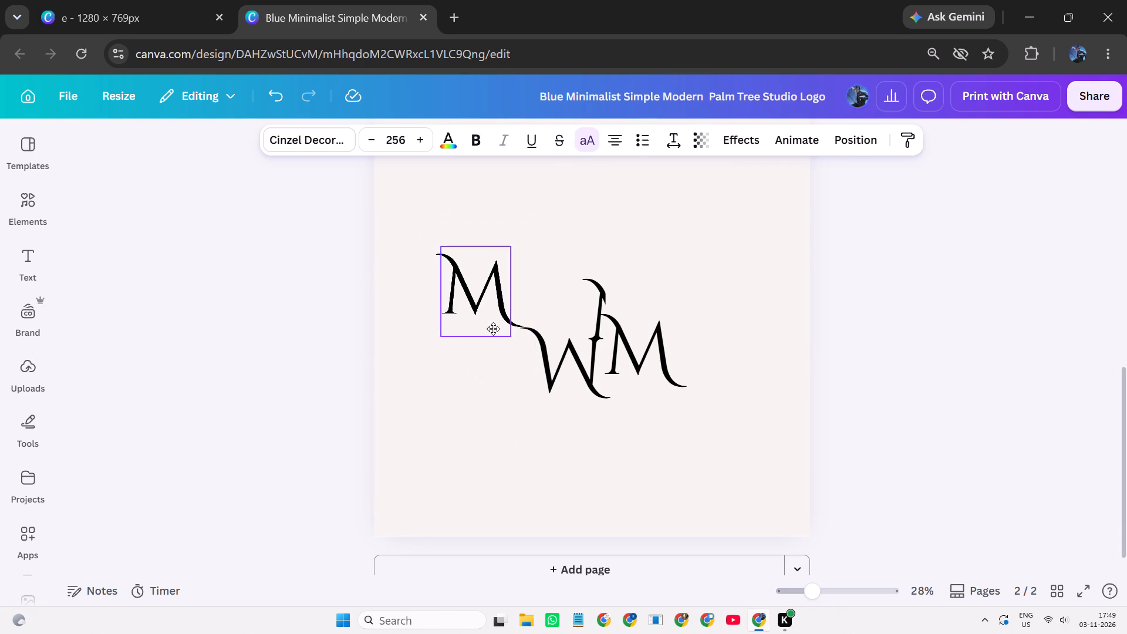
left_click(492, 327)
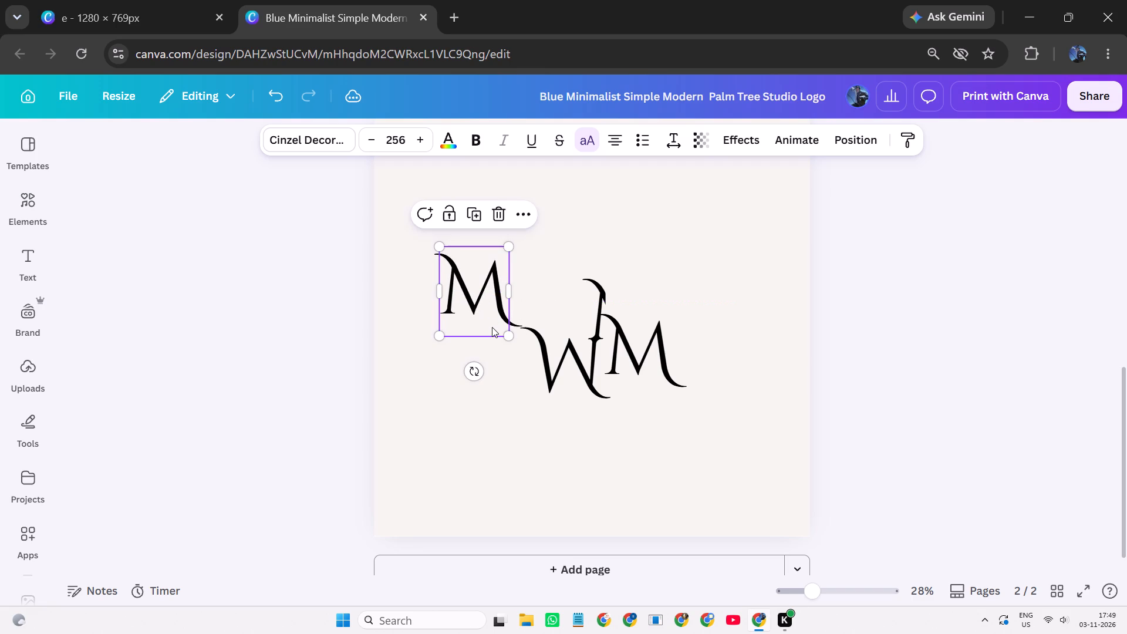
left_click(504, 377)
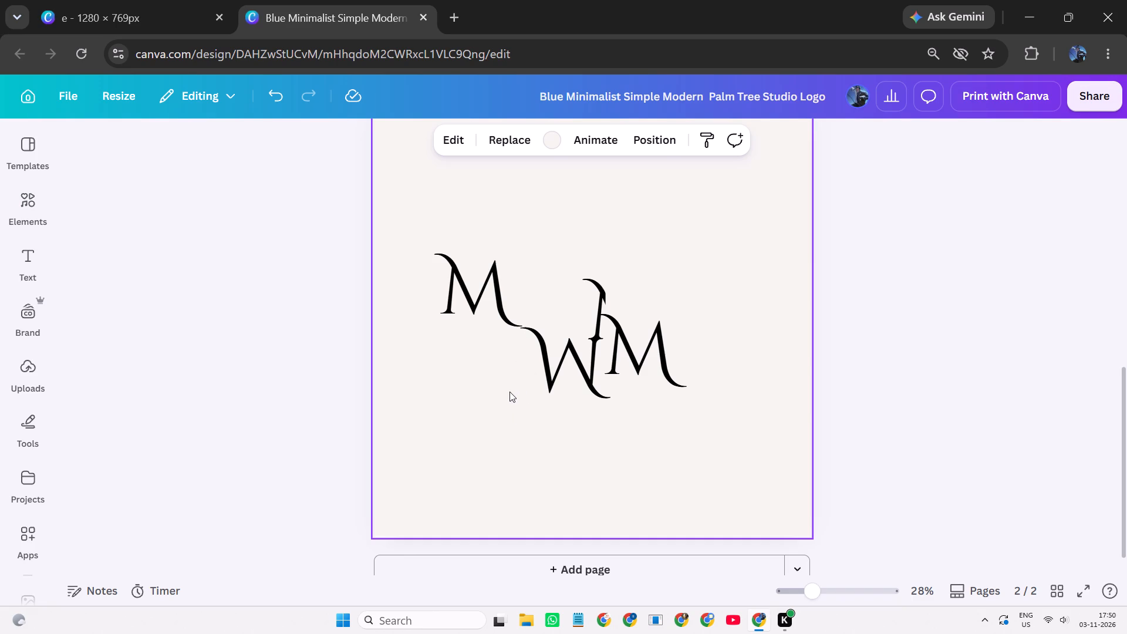
Move the rightmost upright M away from the inverted M's stem and delete it.
left_click_drag(625, 350, 659, 368)
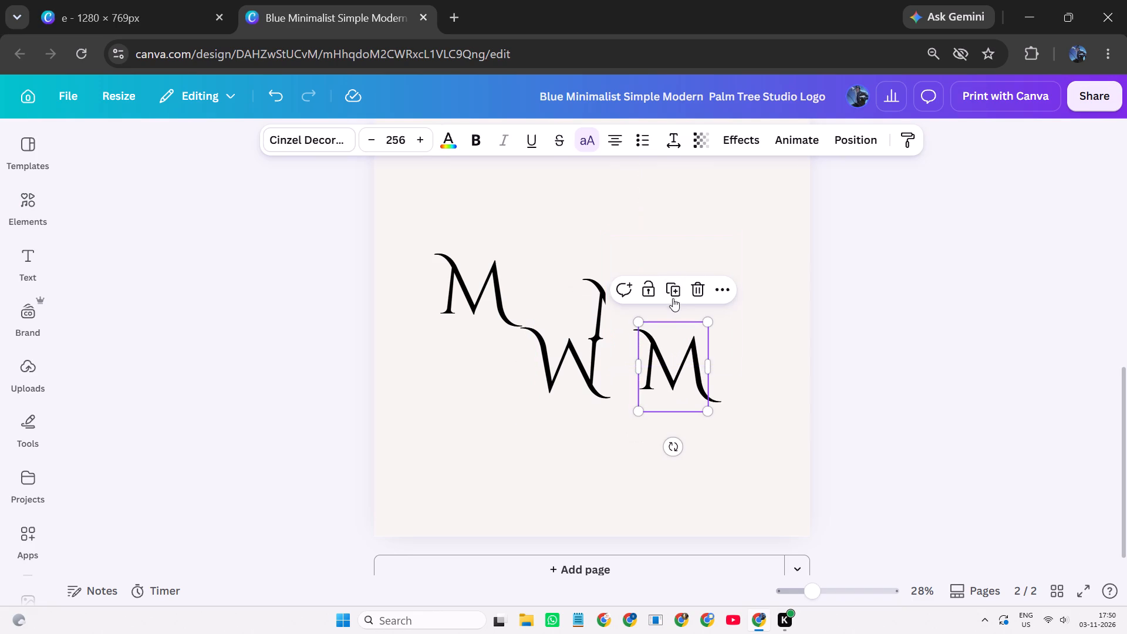
left_click(690, 292)
Rotate the remaining linked M letters together with the masking square half a turn, so the whole arrangement is upside down.
left_click_drag(651, 429, 409, 270)
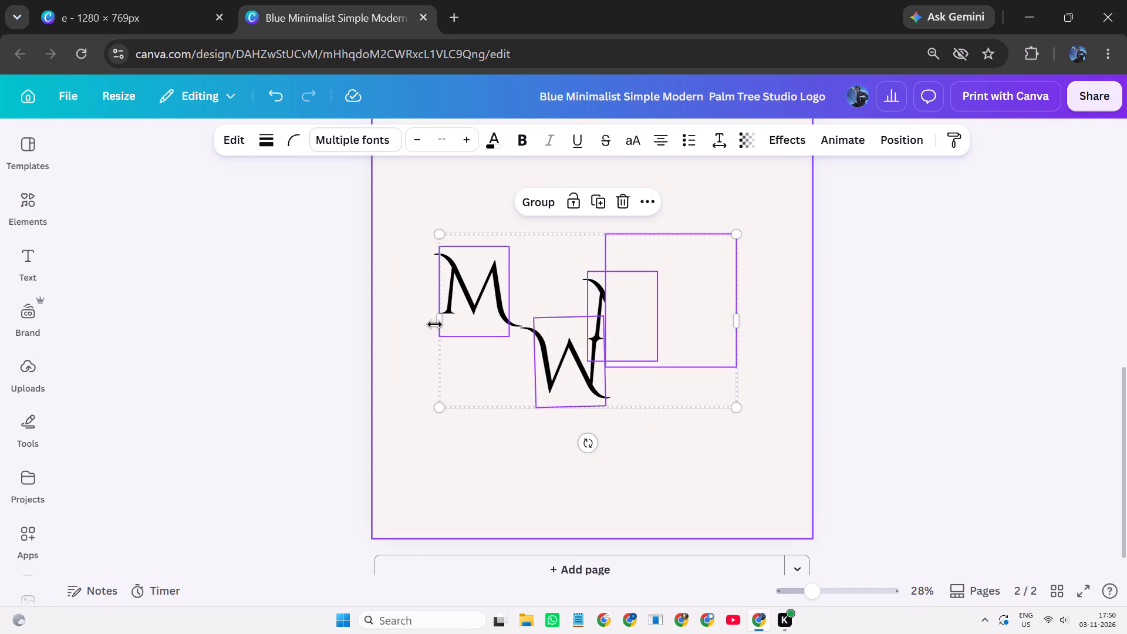
left_click_drag(582, 439, 711, 377)
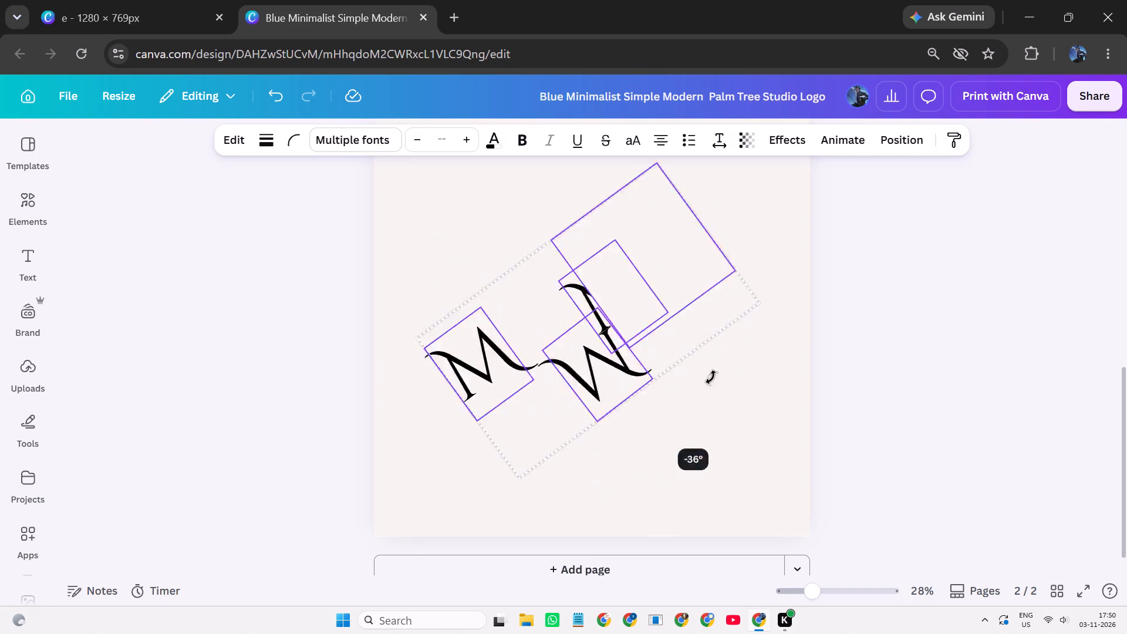
left_click_drag(711, 377, 595, 237)
left_click(589, 460)
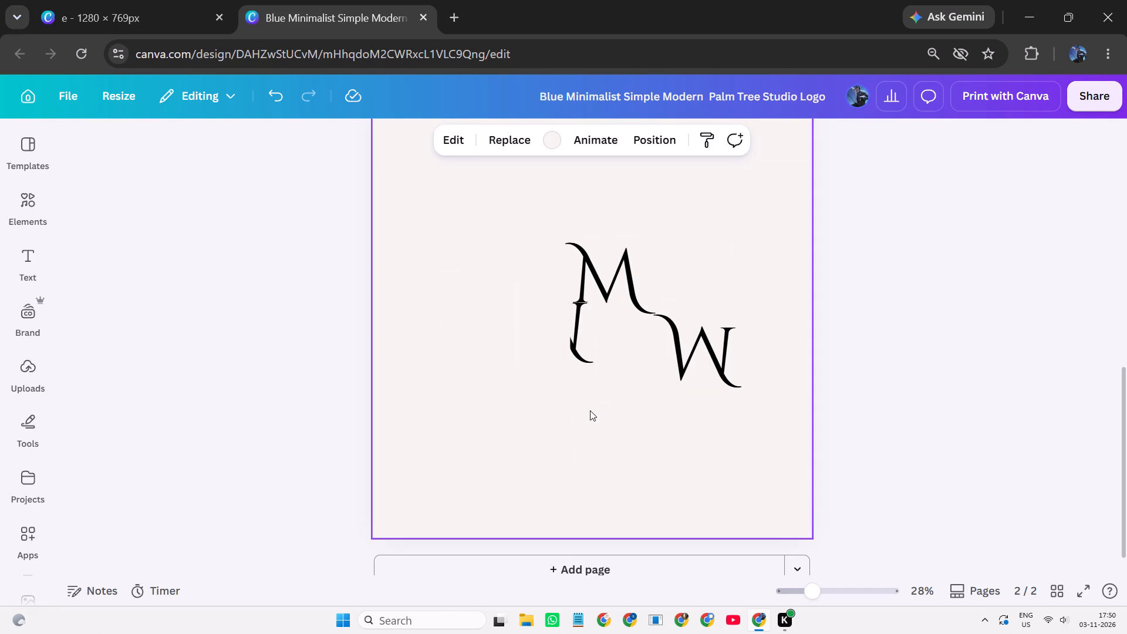
left_click(674, 382)
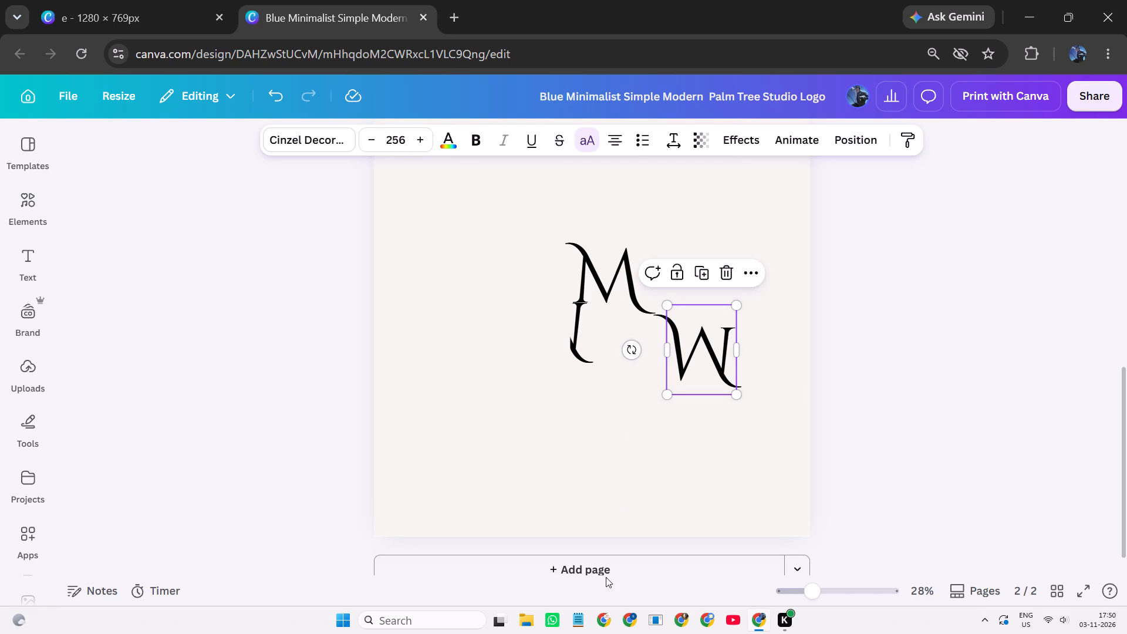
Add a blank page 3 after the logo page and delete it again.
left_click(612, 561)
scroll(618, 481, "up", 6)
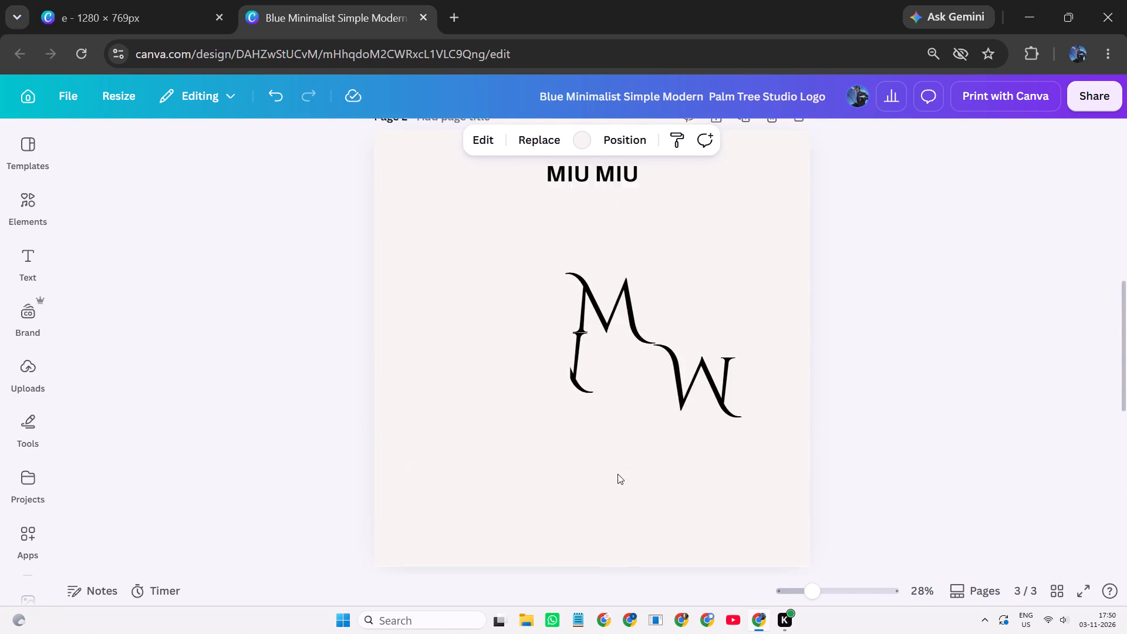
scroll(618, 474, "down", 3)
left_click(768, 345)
Duplicate page 2 with its MIU MIU heading and rotated M letters as page 3.
scroll(764, 348, "up", 4)
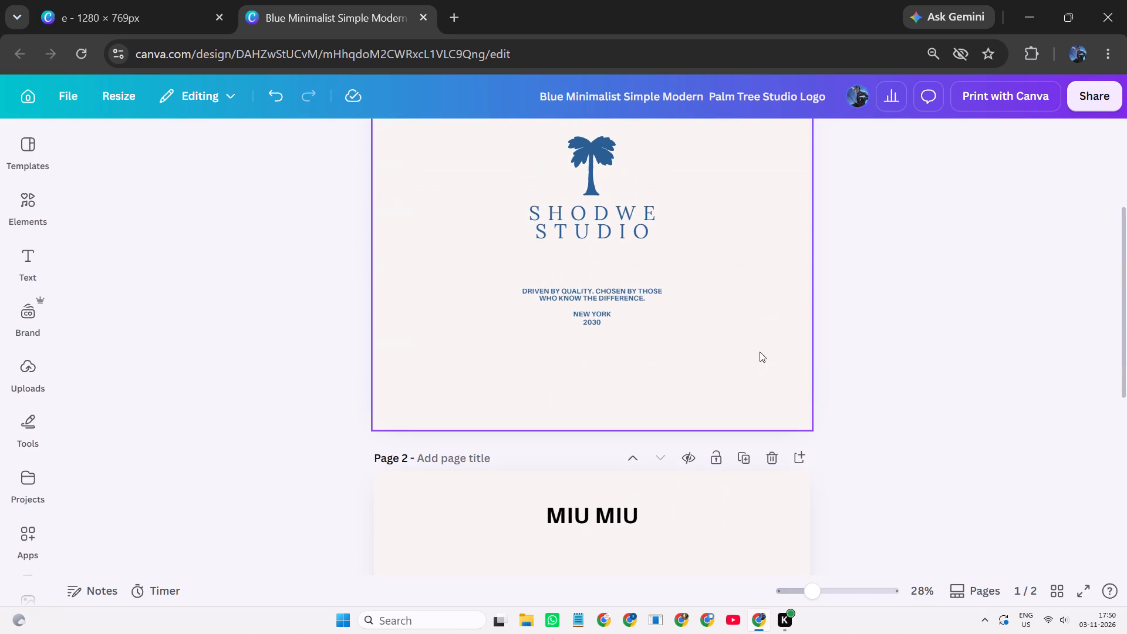
left_click(753, 457)
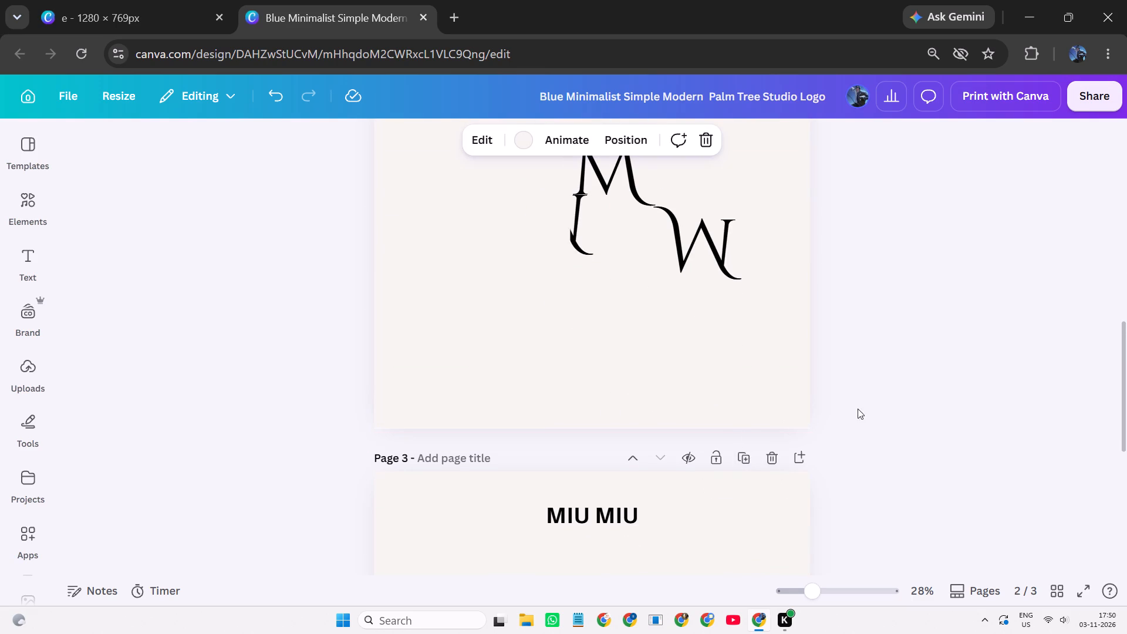
left_click(864, 406)
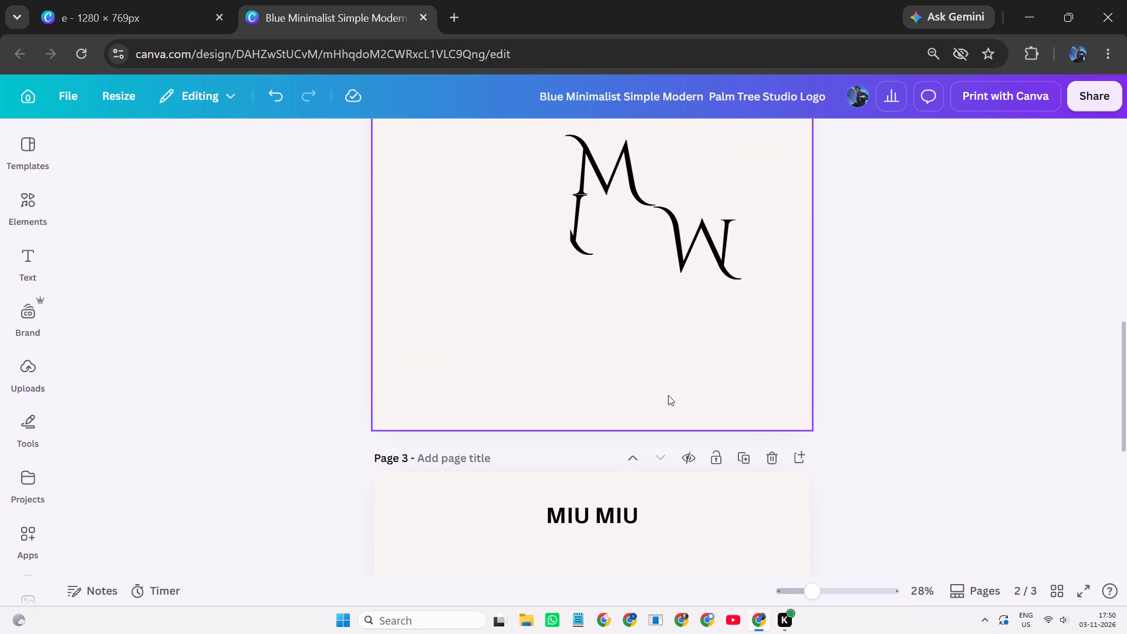
Delete the off-white masking square beside the letters on page 3.
scroll(668, 395, "up", 1)
scroll(668, 395, "down", 4)
scroll(664, 391, "up", 1)
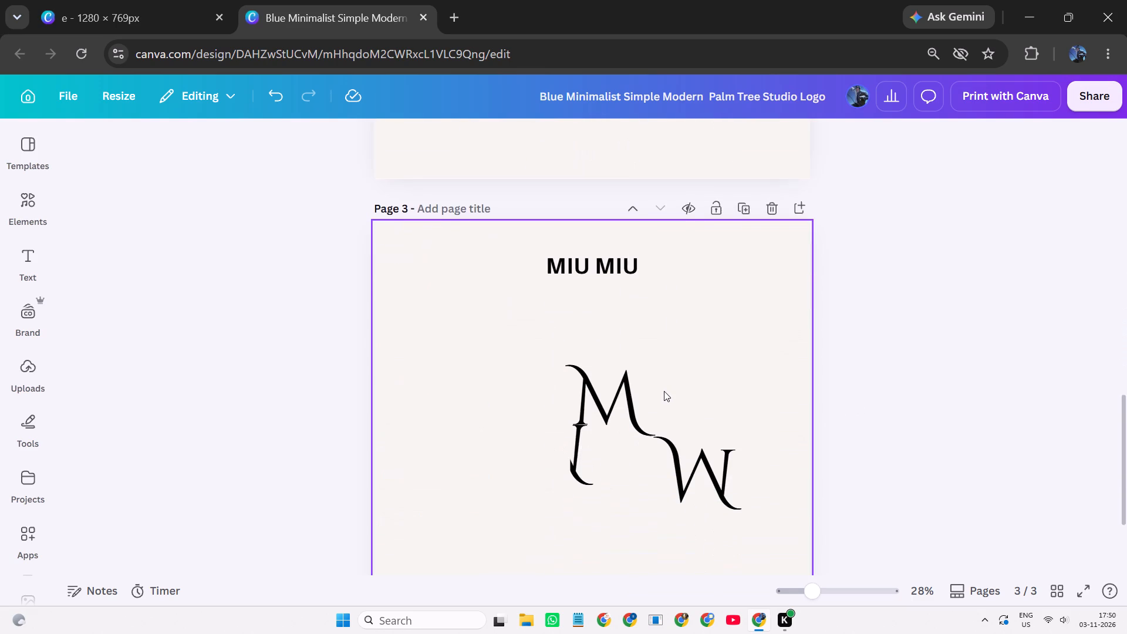
scroll(664, 391, "down", 1)
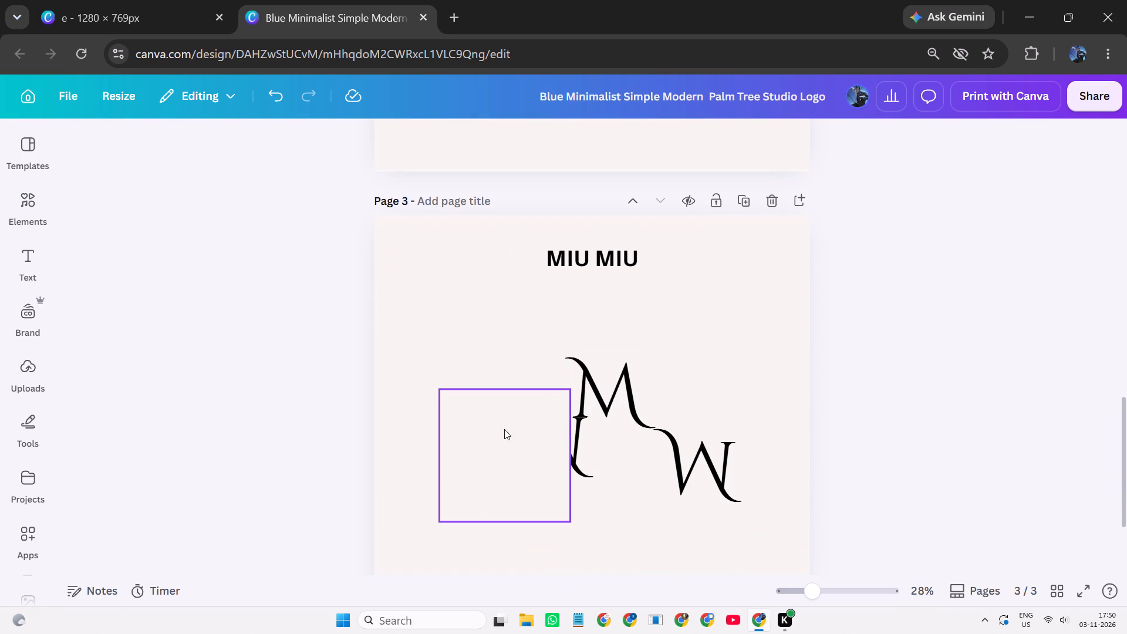
left_click(504, 429)
left_click(524, 346)
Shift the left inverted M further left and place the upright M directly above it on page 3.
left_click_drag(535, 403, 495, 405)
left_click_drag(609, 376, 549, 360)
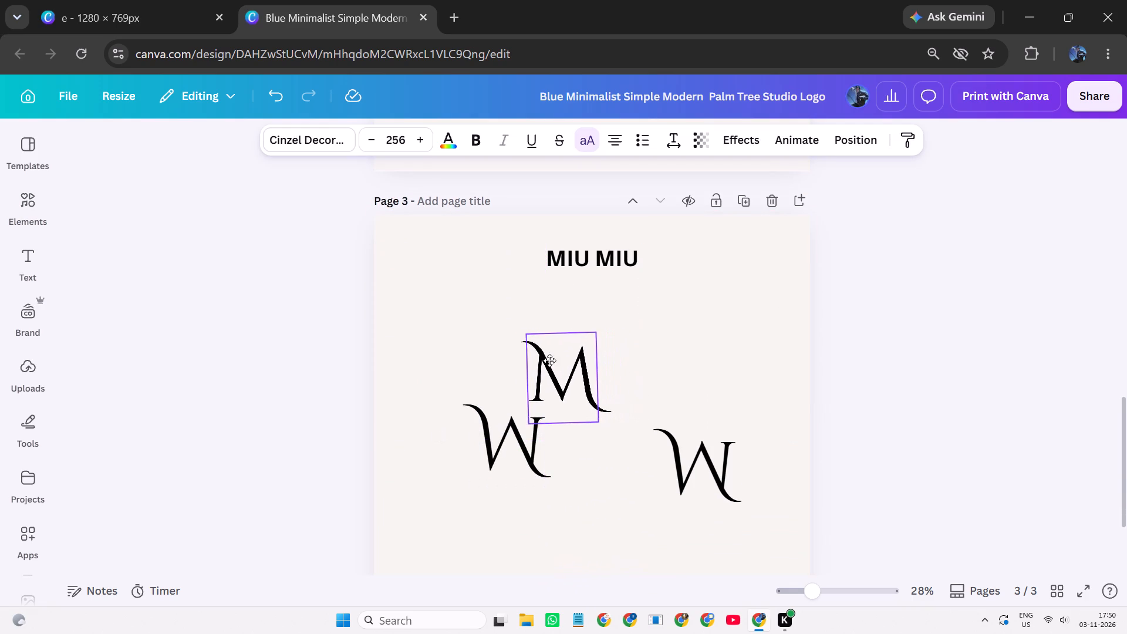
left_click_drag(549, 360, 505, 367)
Delete both inverted M letters on page 3, leaving only the upright M.
left_click(713, 430)
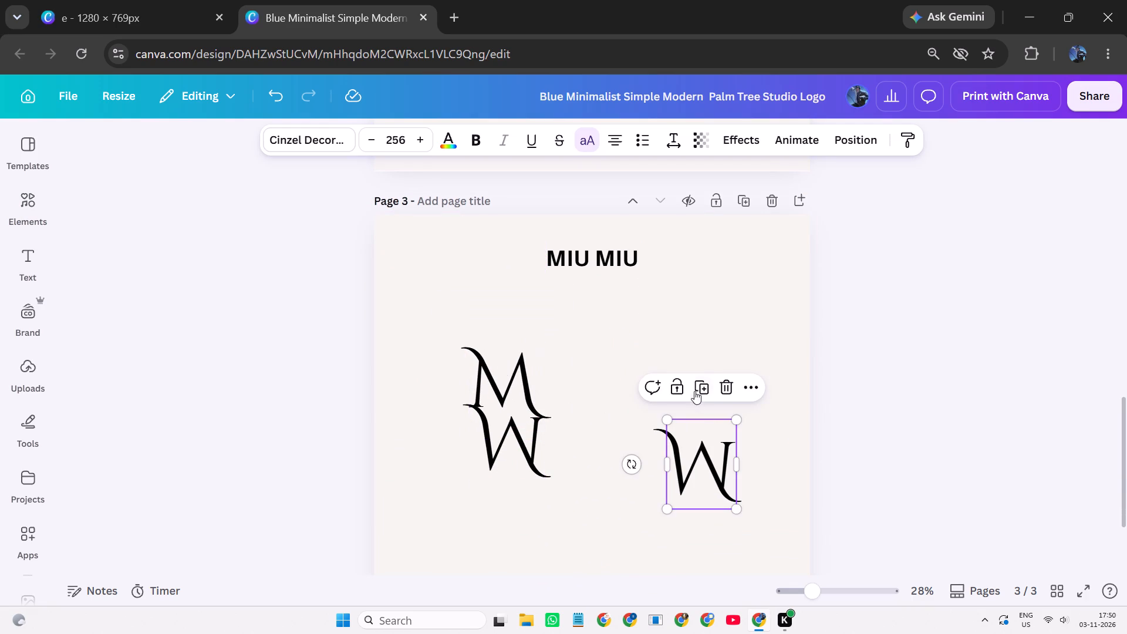
left_click(729, 386)
left_click_drag(545, 445, 616, 453)
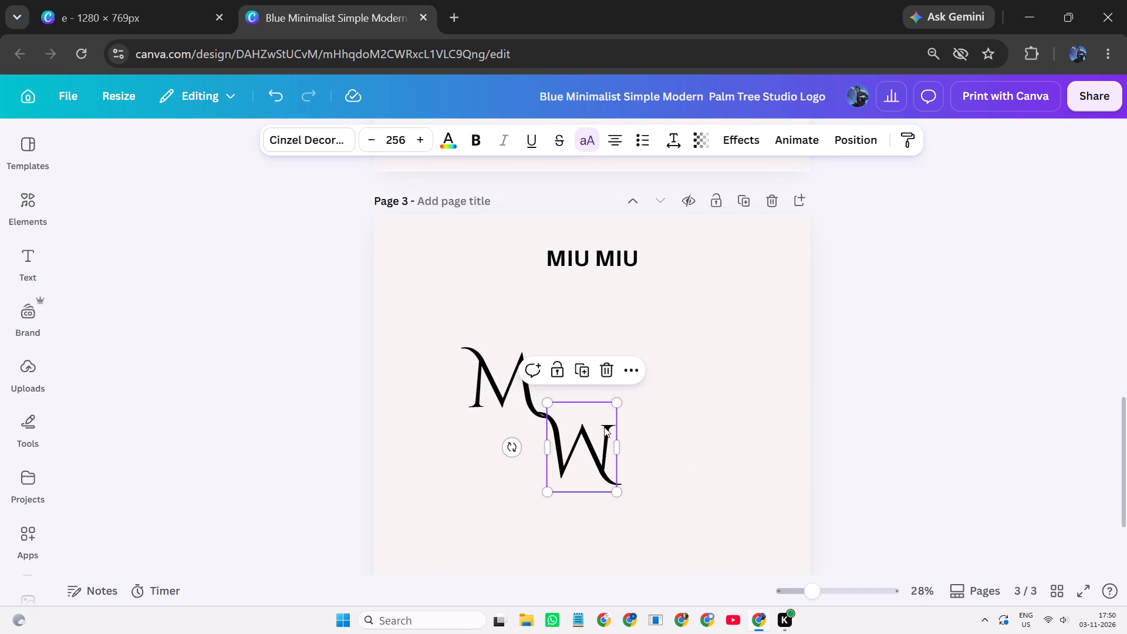
left_click_drag(613, 369, 608, 370)
Move the remaining upright M to the middle of page 3, below the MIU MIU heading.
left_click_drag(501, 418, 581, 474)
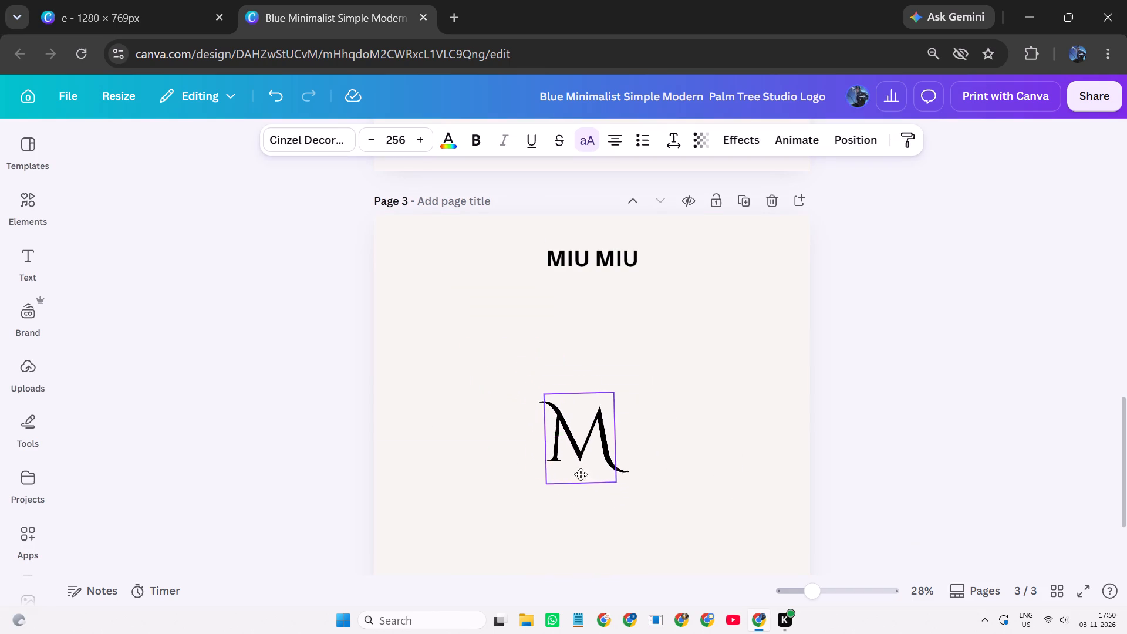
left_click_drag(581, 474, 592, 483)
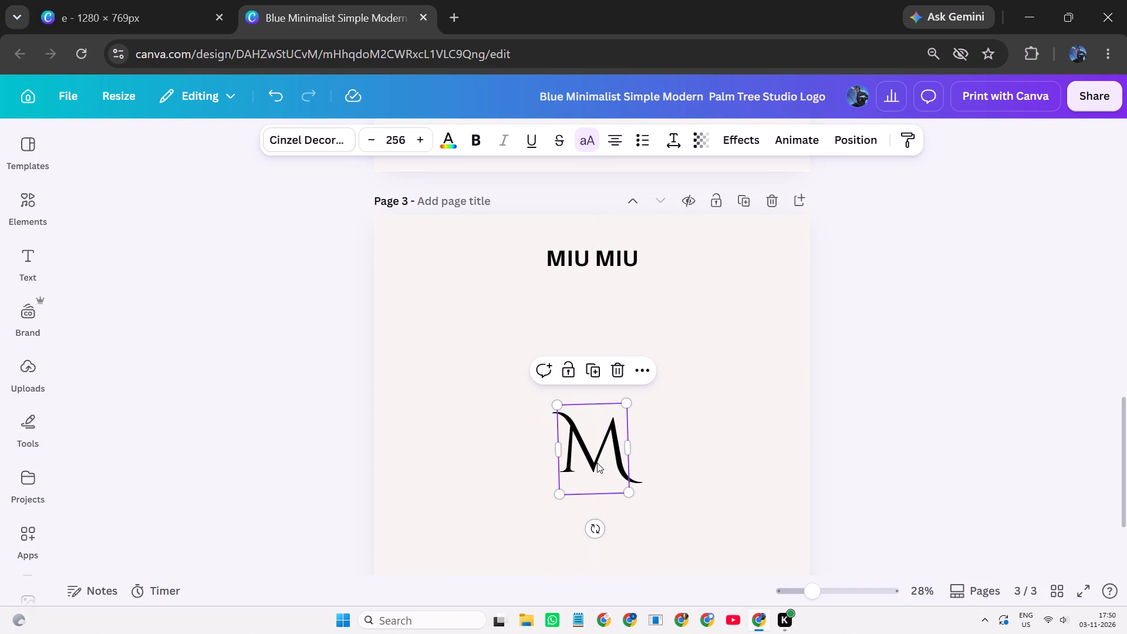
left_click(466, 485)
left_click(536, 463)
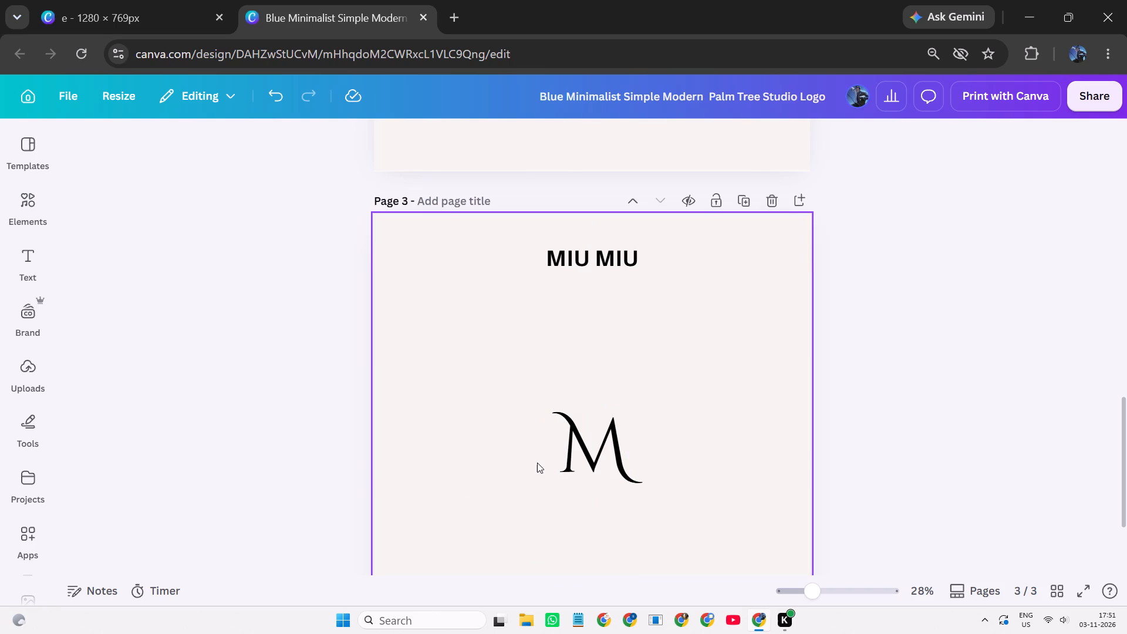
Try the Brittany font on the page 3 M, and set its font to TAN New York.
left_click(626, 448)
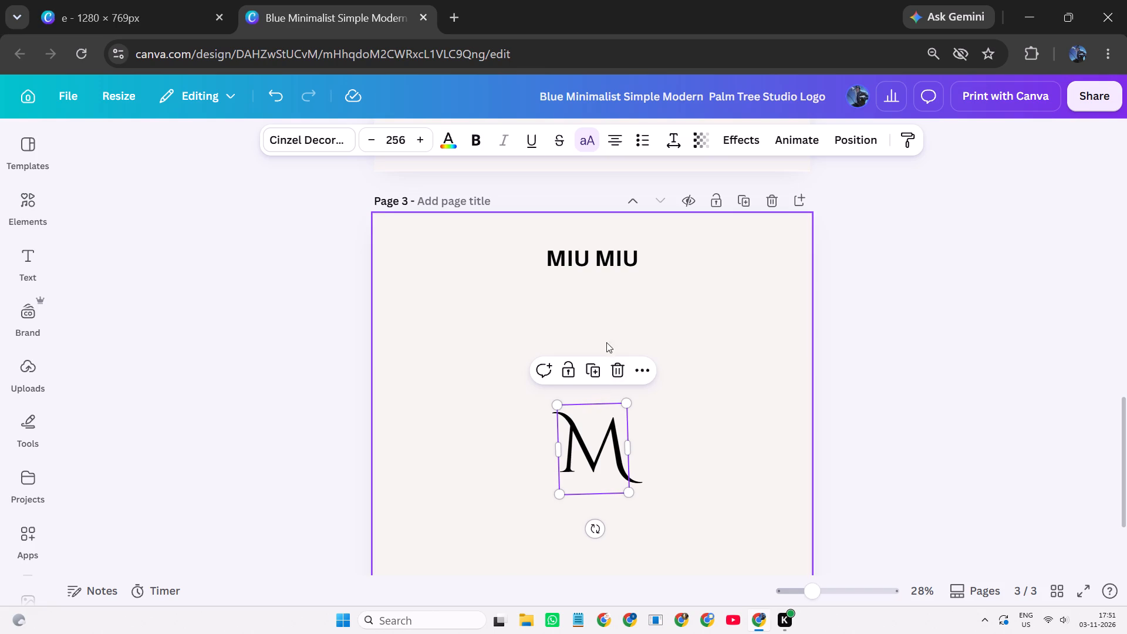
left_click(319, 147)
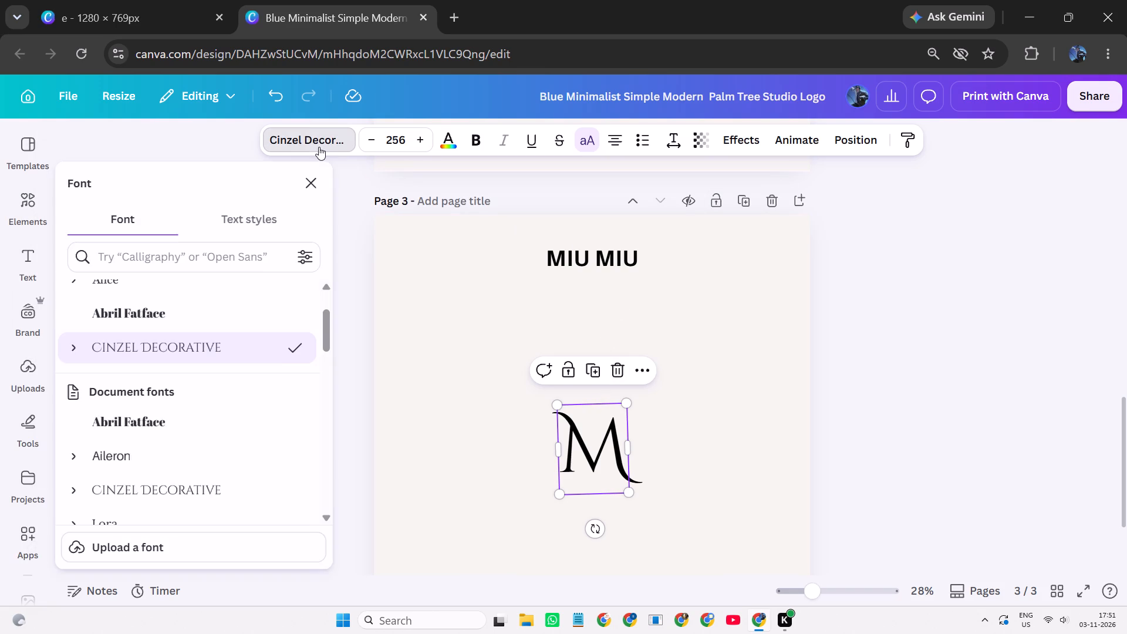
scroll(186, 433, "down", 1)
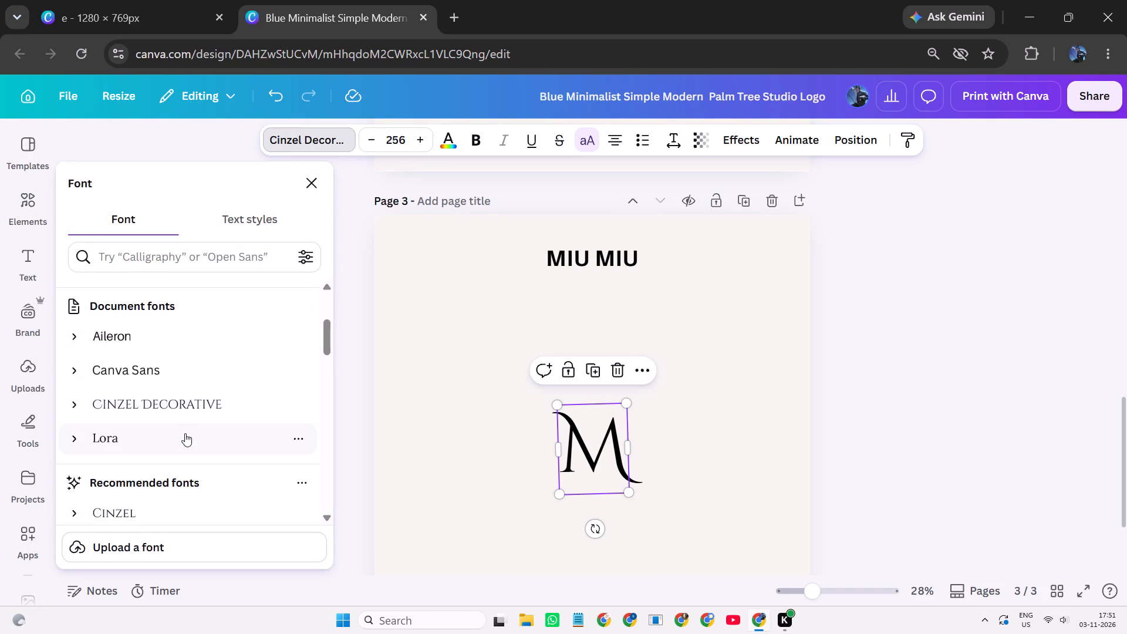
scroll(184, 434, "down", 1)
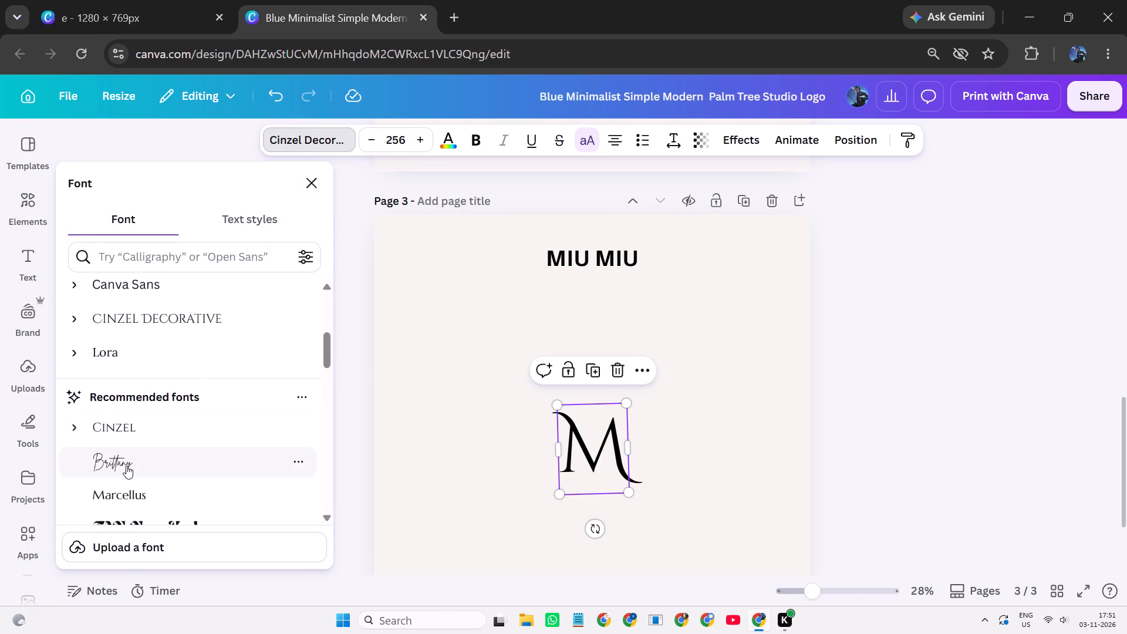
left_click(126, 466)
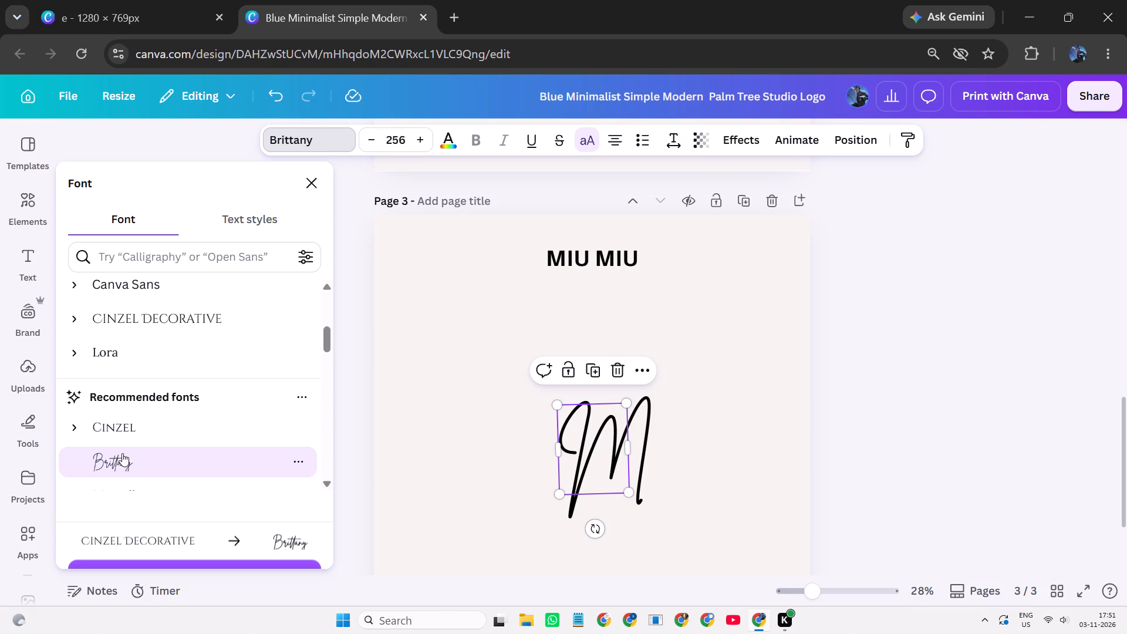
scroll(119, 443, "down", 1)
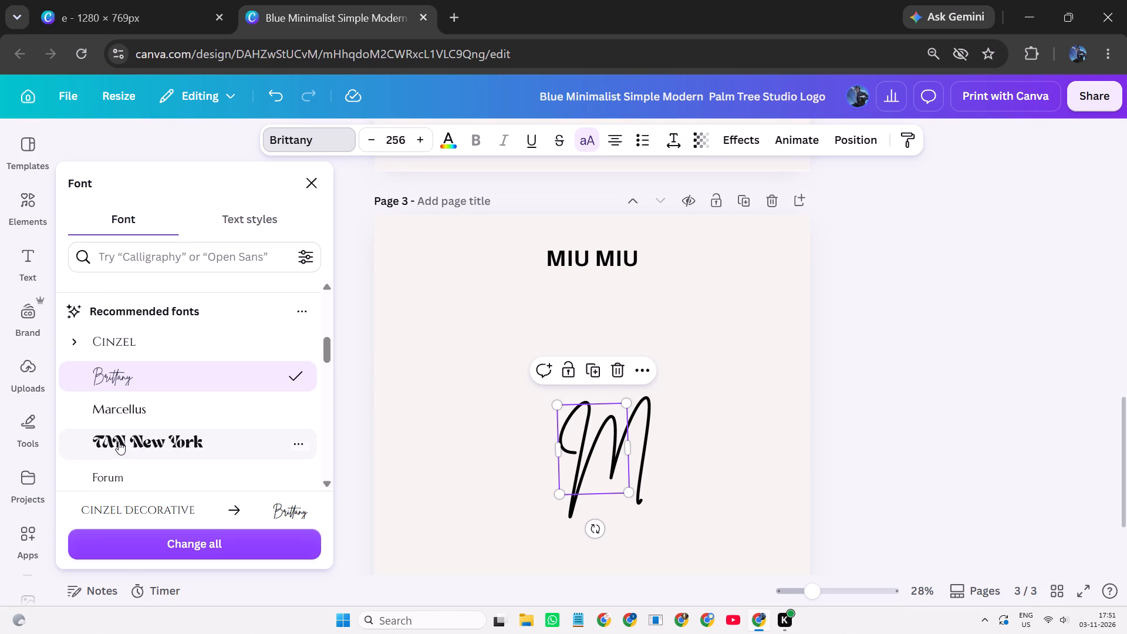
left_click(125, 434)
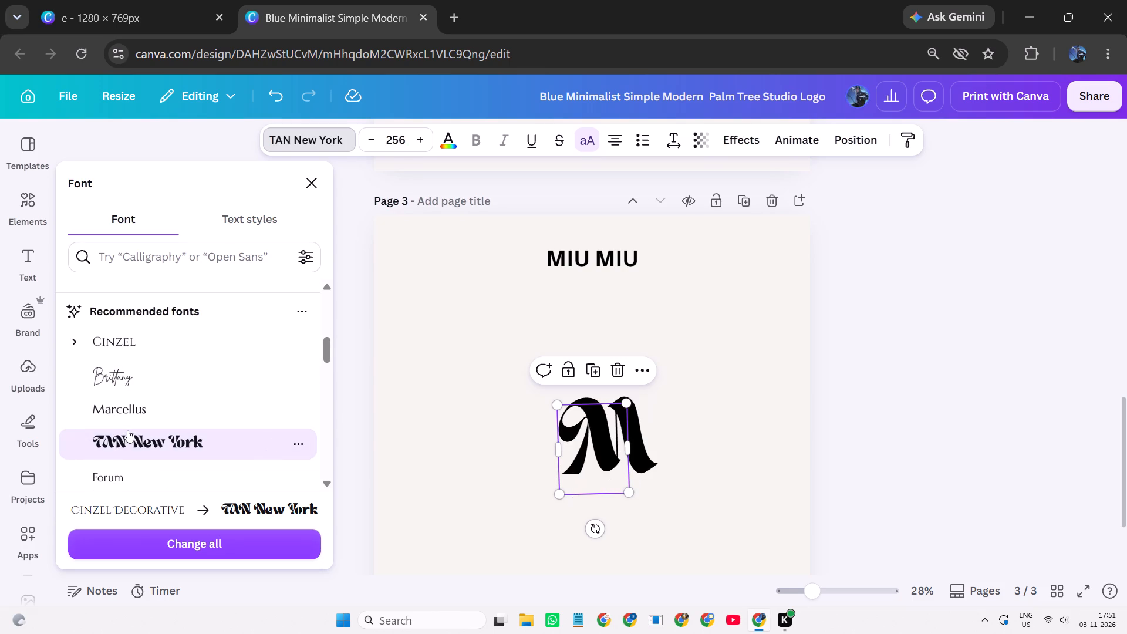
left_click(482, 485)
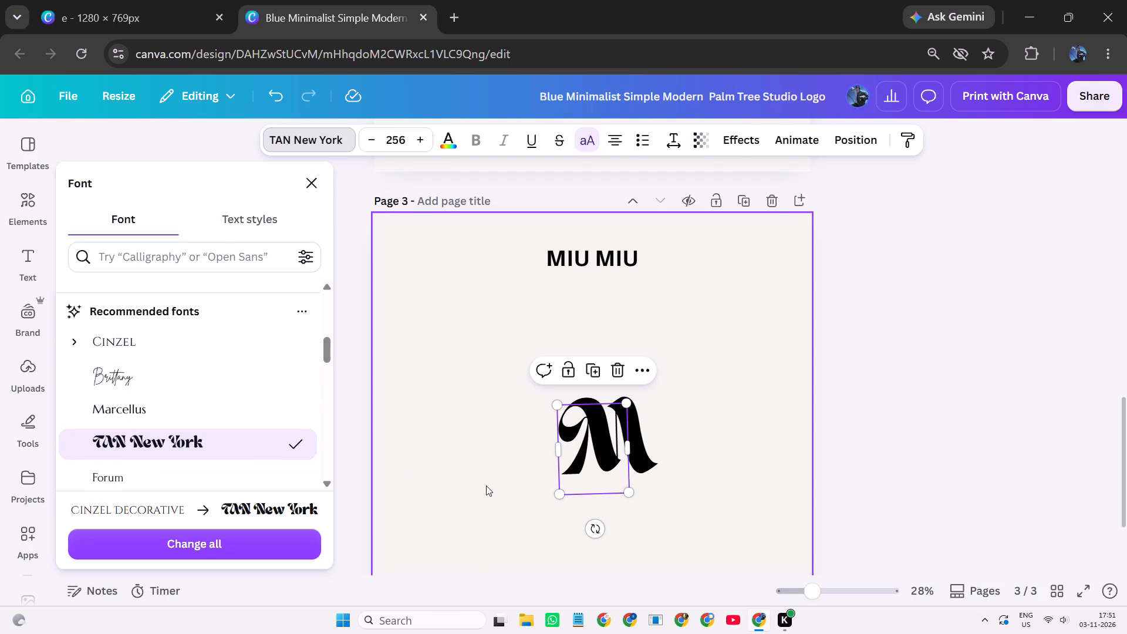
Move the TAN New York M slightly up and left, closer to the page's centre line.
left_click_drag(595, 484, 576, 473)
left_click(646, 512)
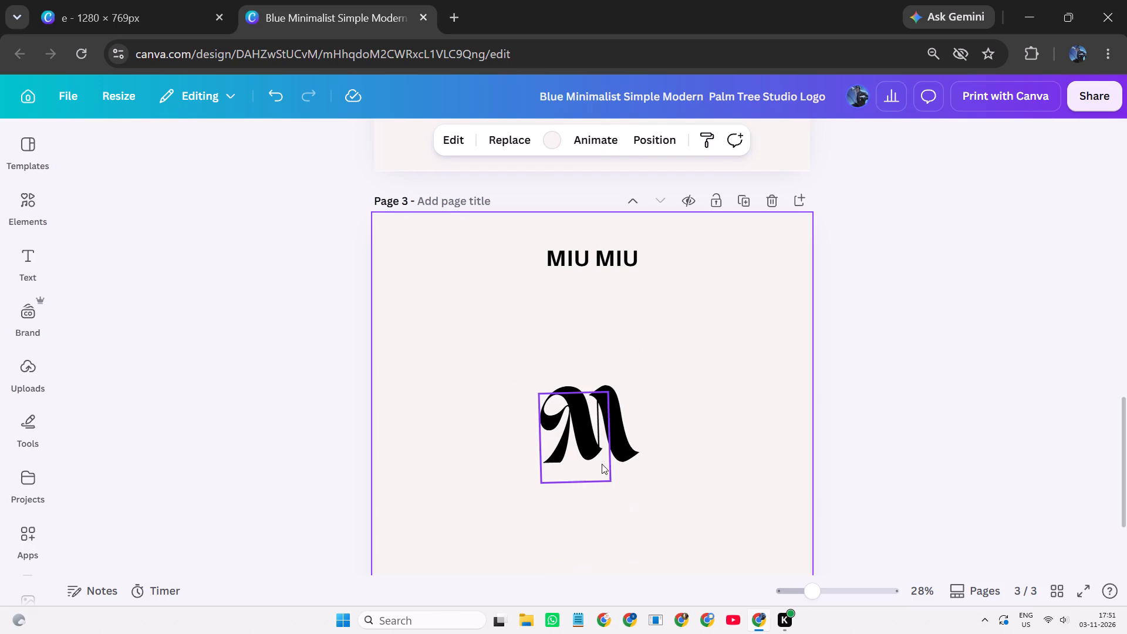
Add a blue square to the middle of page 3 at the TAN New York M.
left_click(597, 452)
left_click(684, 420)
key("r")
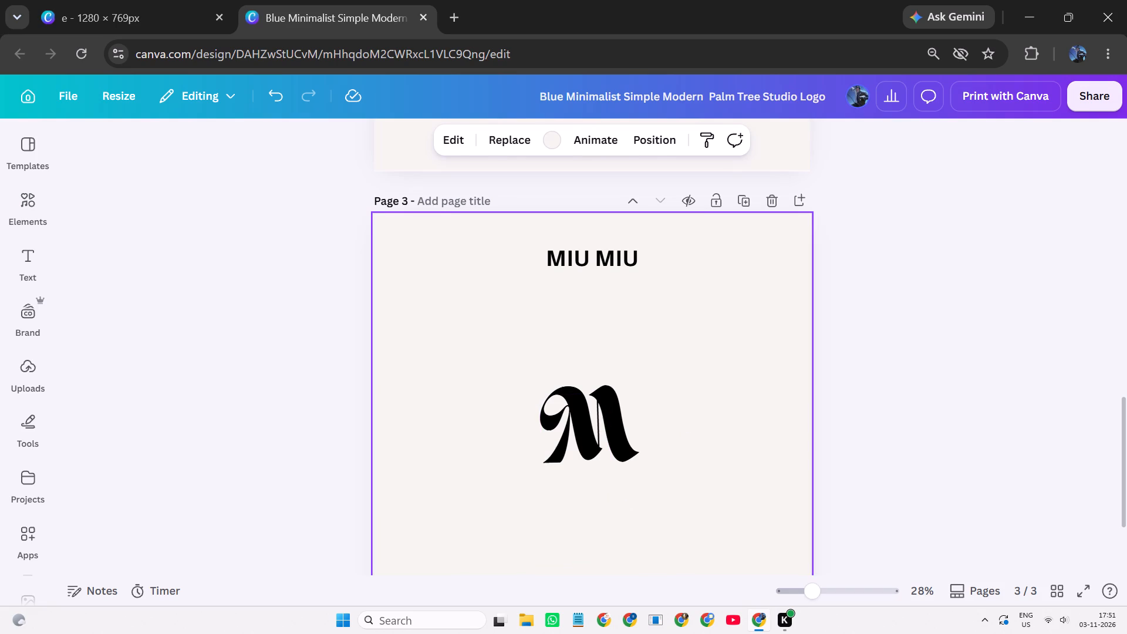
left_click_drag(632, 480, 679, 470)
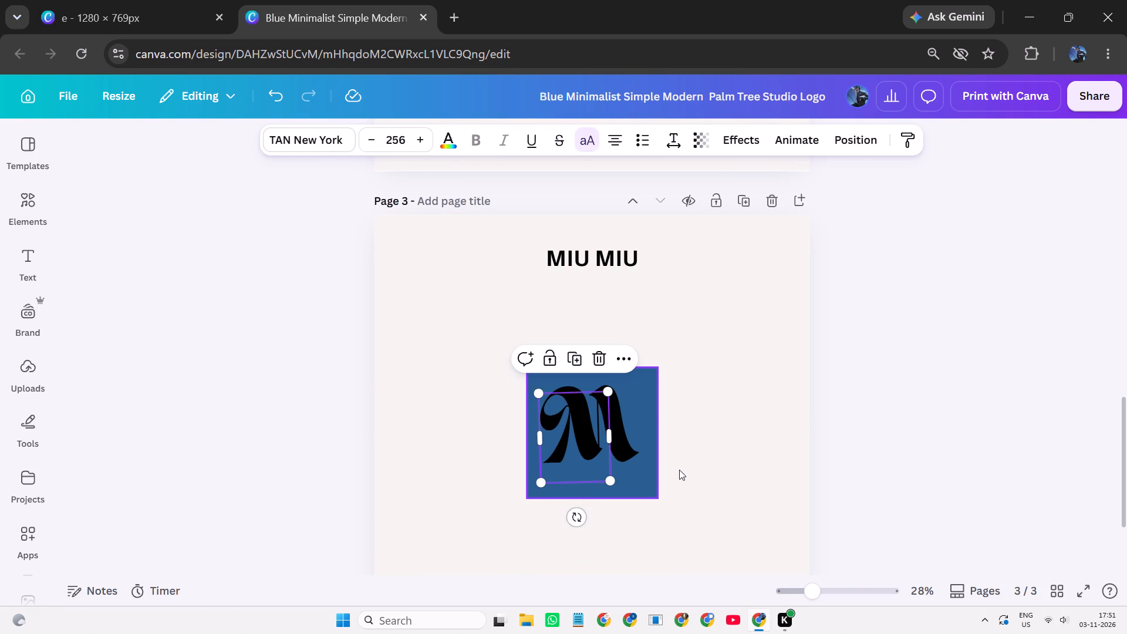
Move the blue square off the TAN New York M to the empty area right beside it on page 3.
left_click(681, 471)
left_click_drag(612, 486, 800, 441)
left_click(626, 476)
left_click(616, 521)
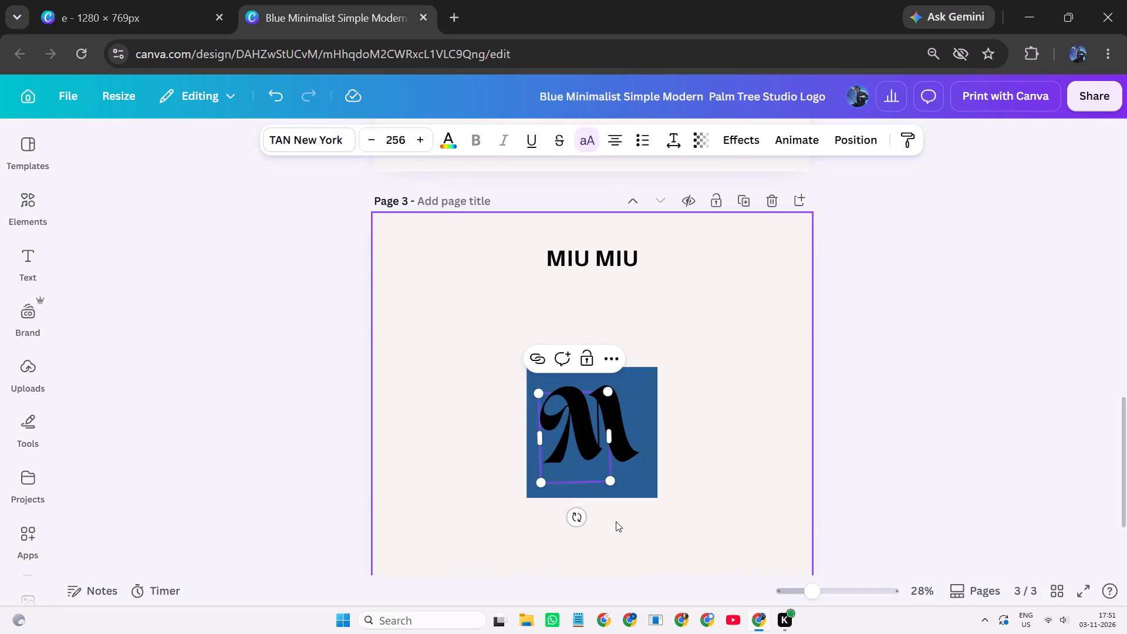
left_click_drag(635, 482, 667, 503)
left_click_drag(642, 473, 676, 394)
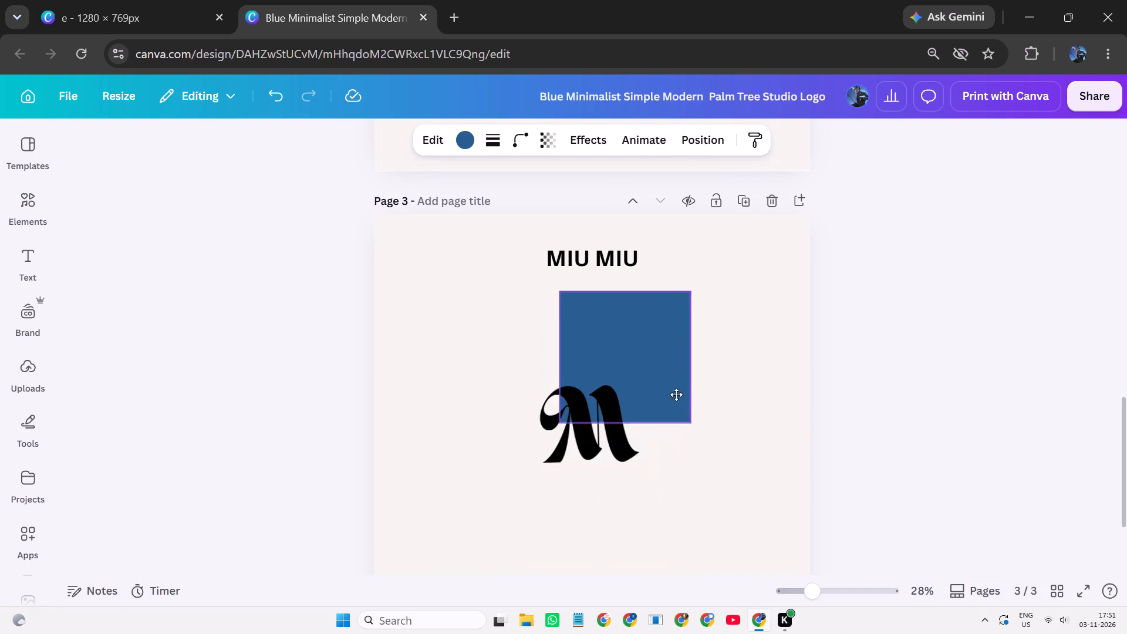
left_click_drag(676, 394, 751, 494)
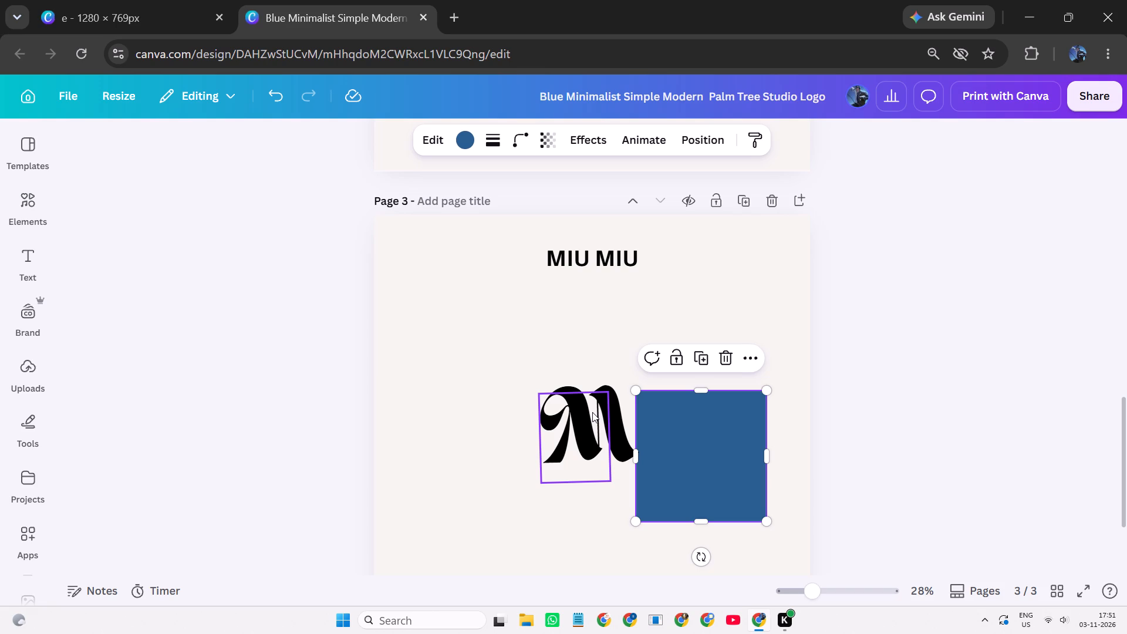
Open the system's list of Wi-Fi networks and rescan for available ones.
left_click(1042, 626)
left_click(958, 433)
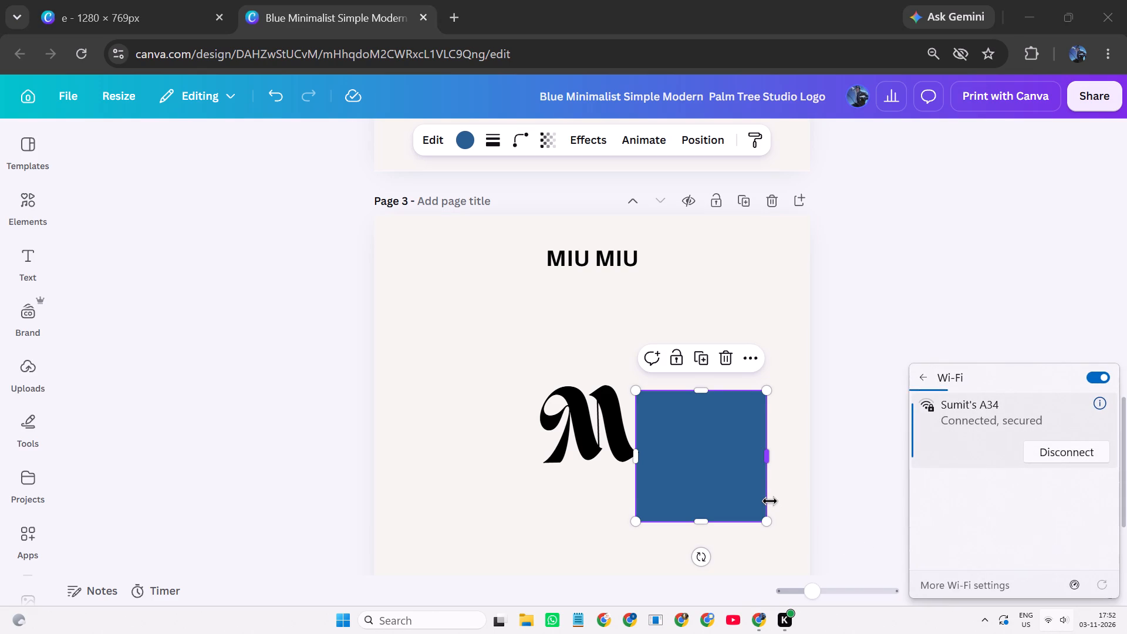
triple_click(1104, 581)
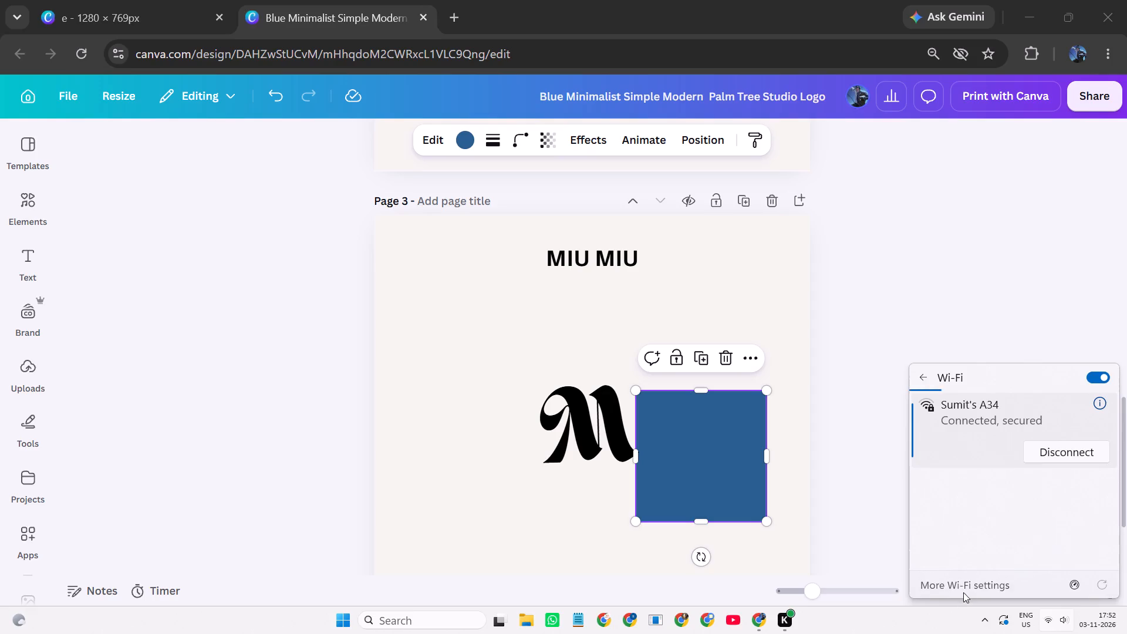
Switch to the Windows Wi-Fi settings and check the available networks and the known networks.
left_click(963, 582)
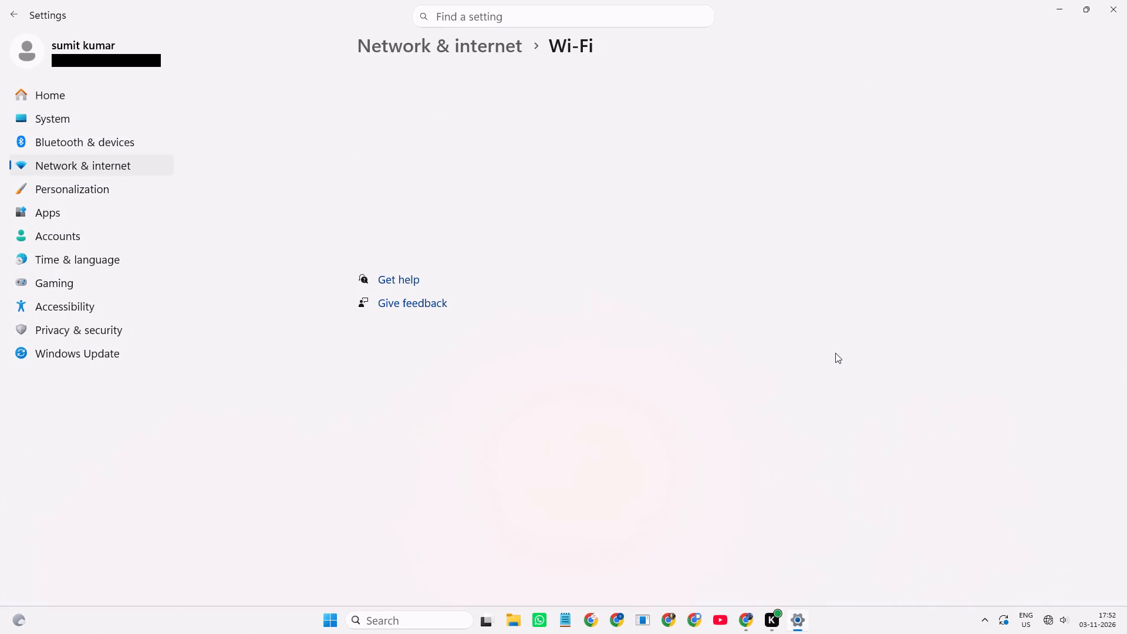
left_click(772, 141)
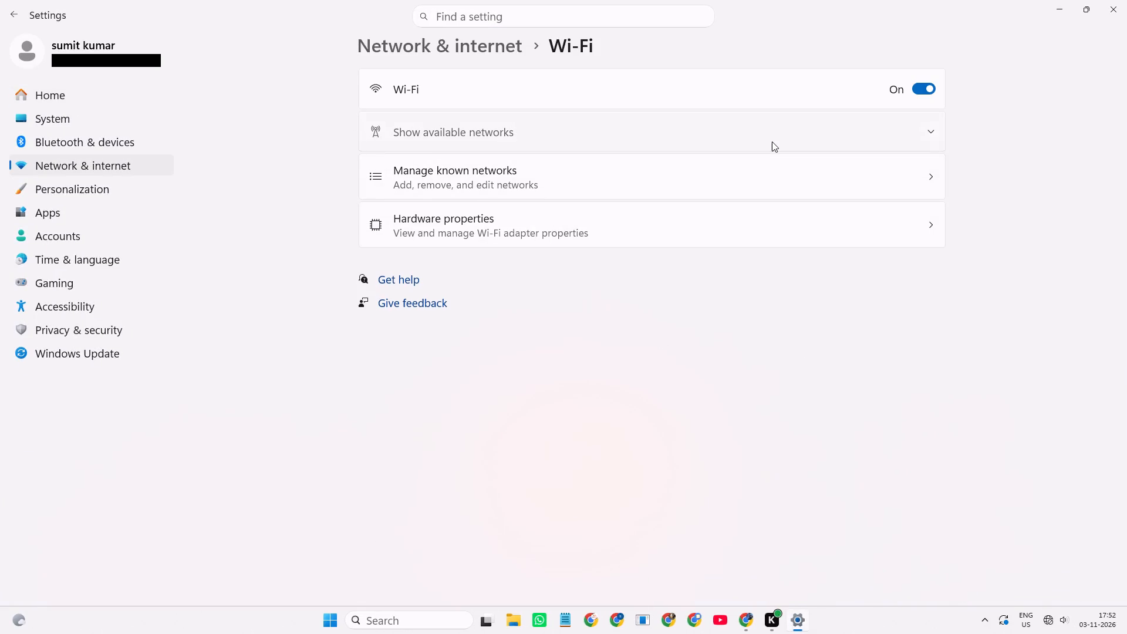
left_click(778, 136)
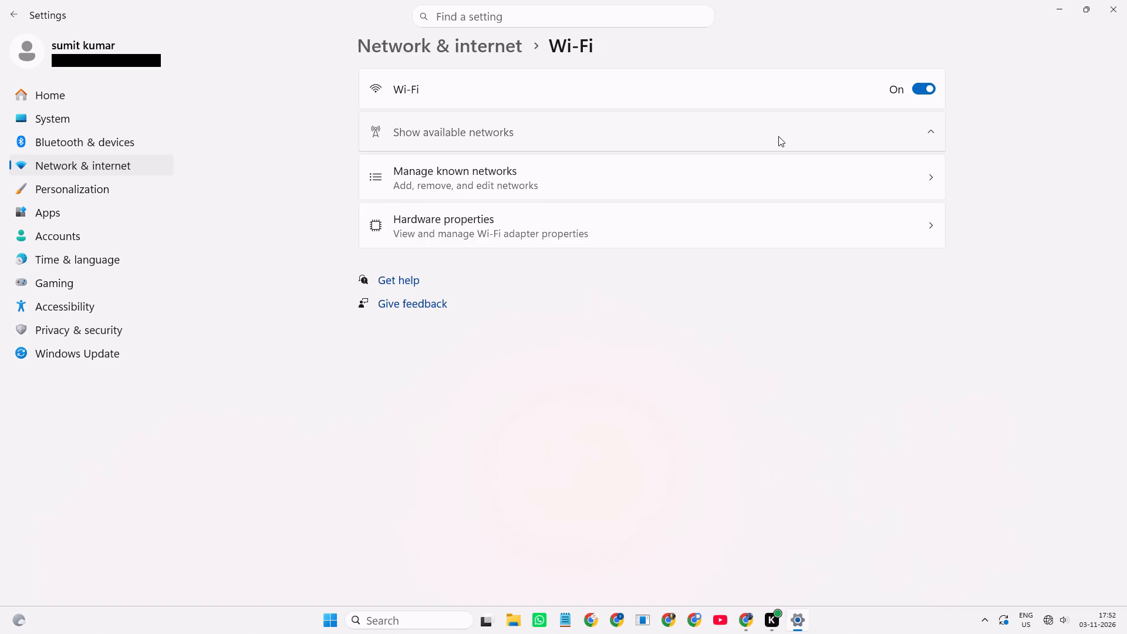
left_click(778, 136)
left_click(884, 191)
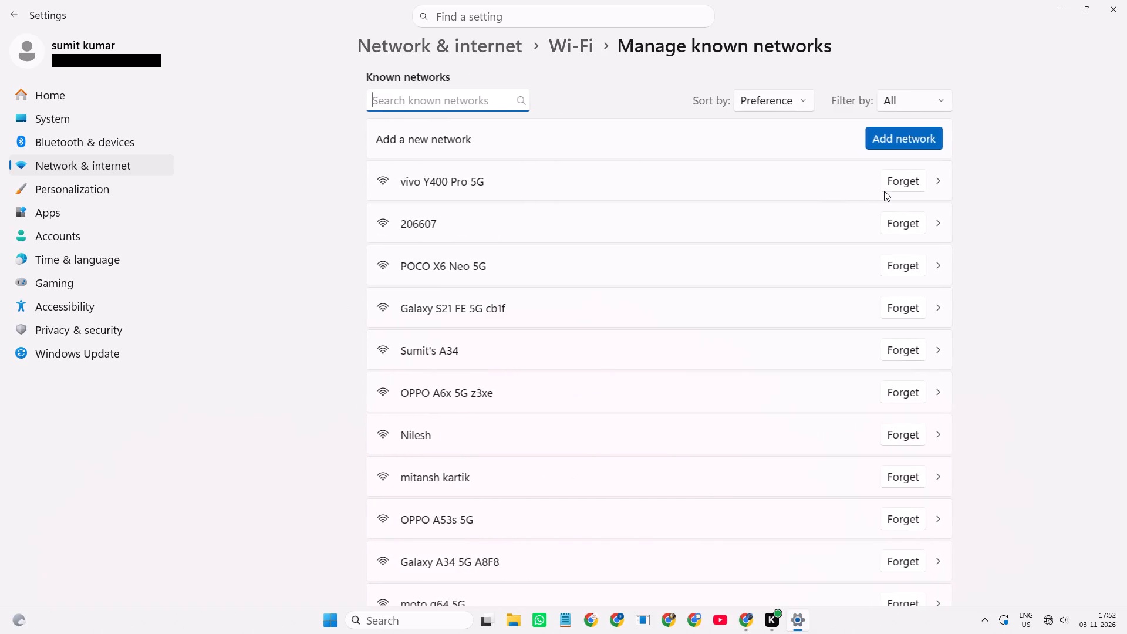
double_click(992, 217)
Reopen the system's quick list of Wi-Fi networks to check the connection.
left_click(1071, 624)
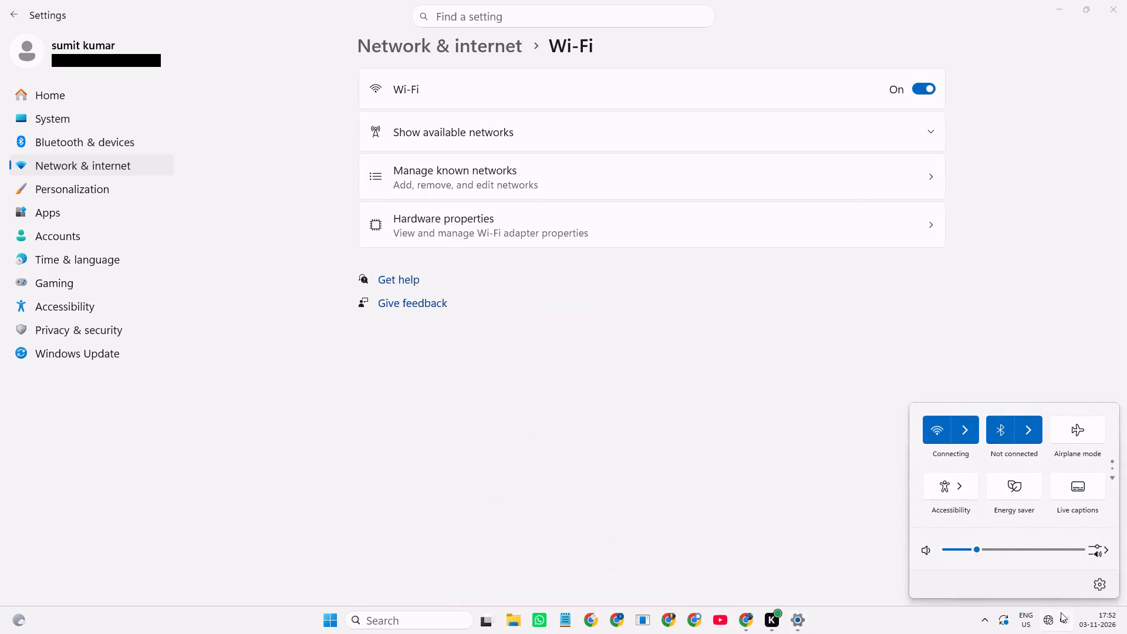
left_click(961, 430)
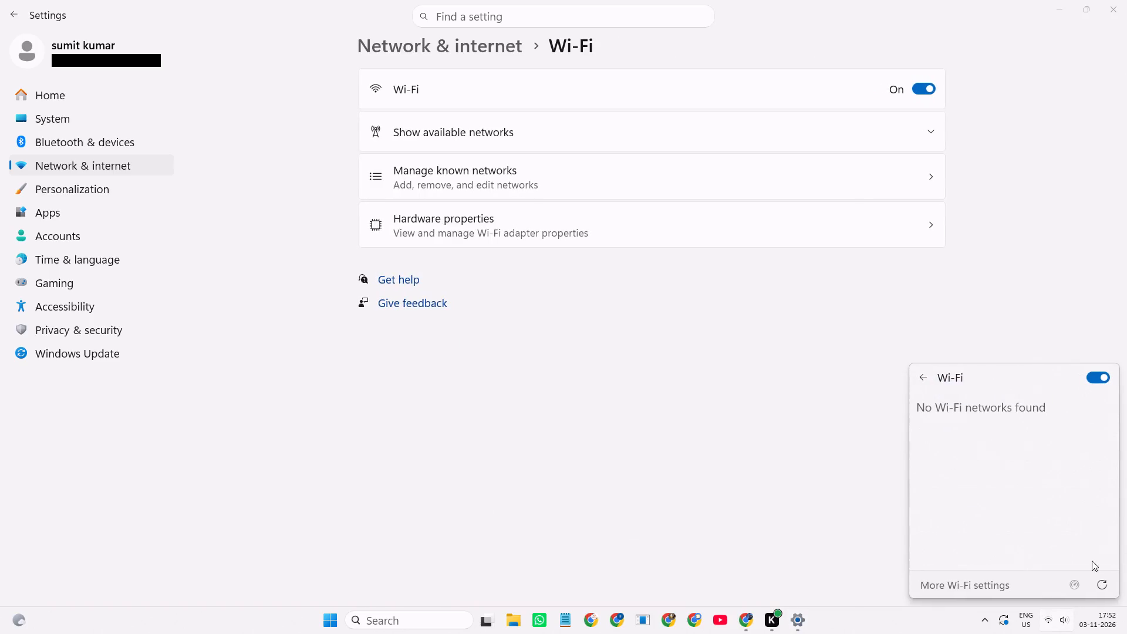
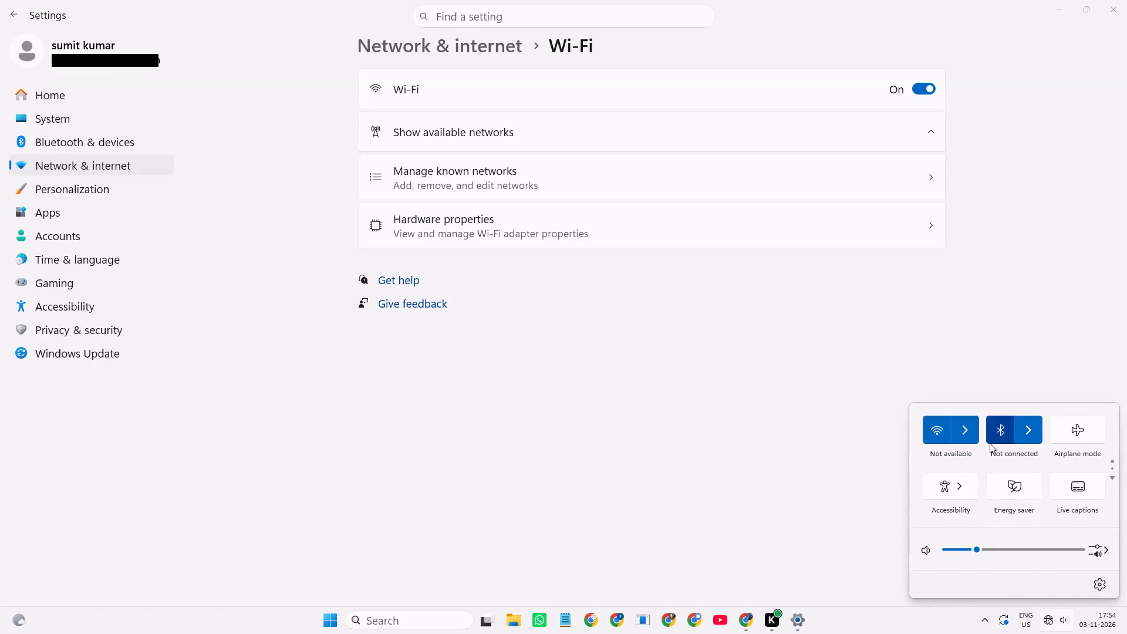
Refresh the available Wi-Fi networks to check the computer's connection, close Settings and return to the Canva design.
left_click(971, 437)
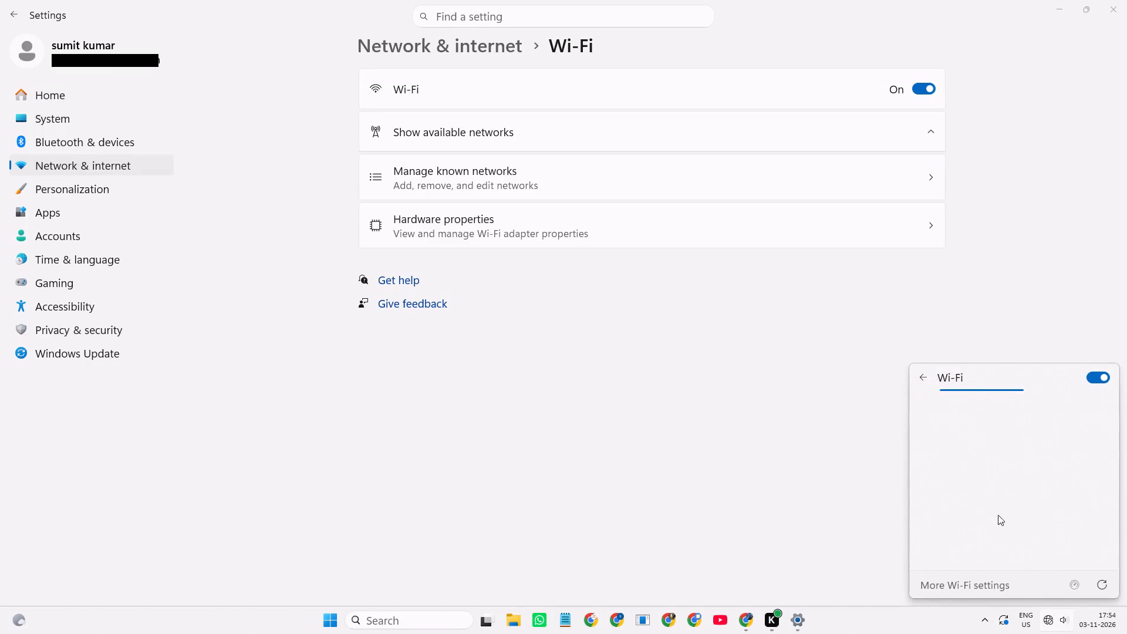
left_click(1109, 578)
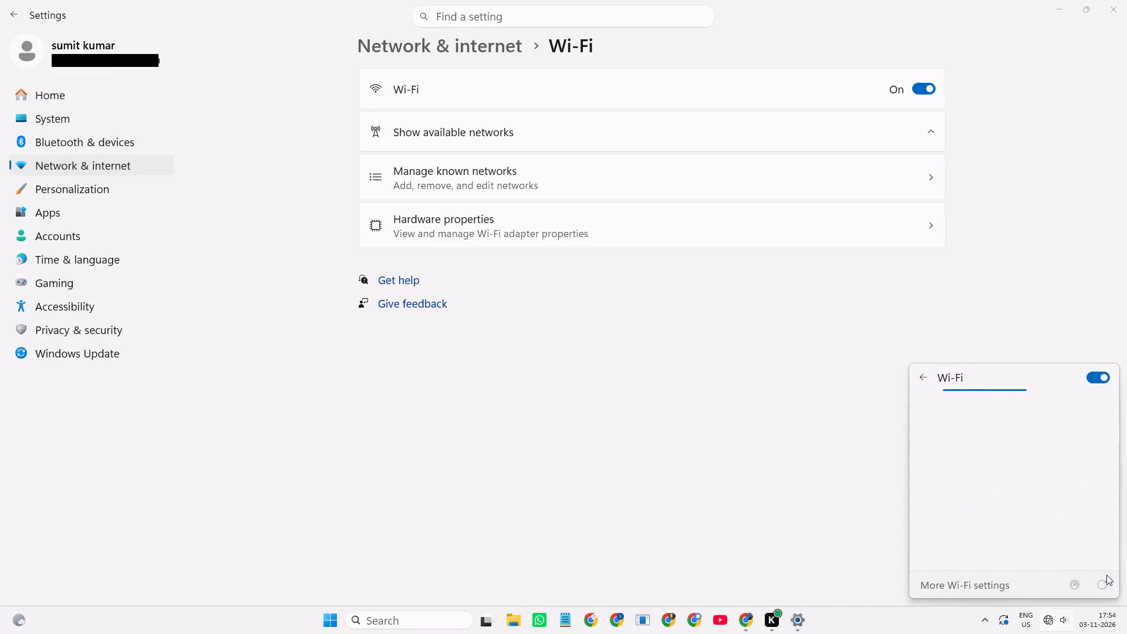
left_click(1106, 575)
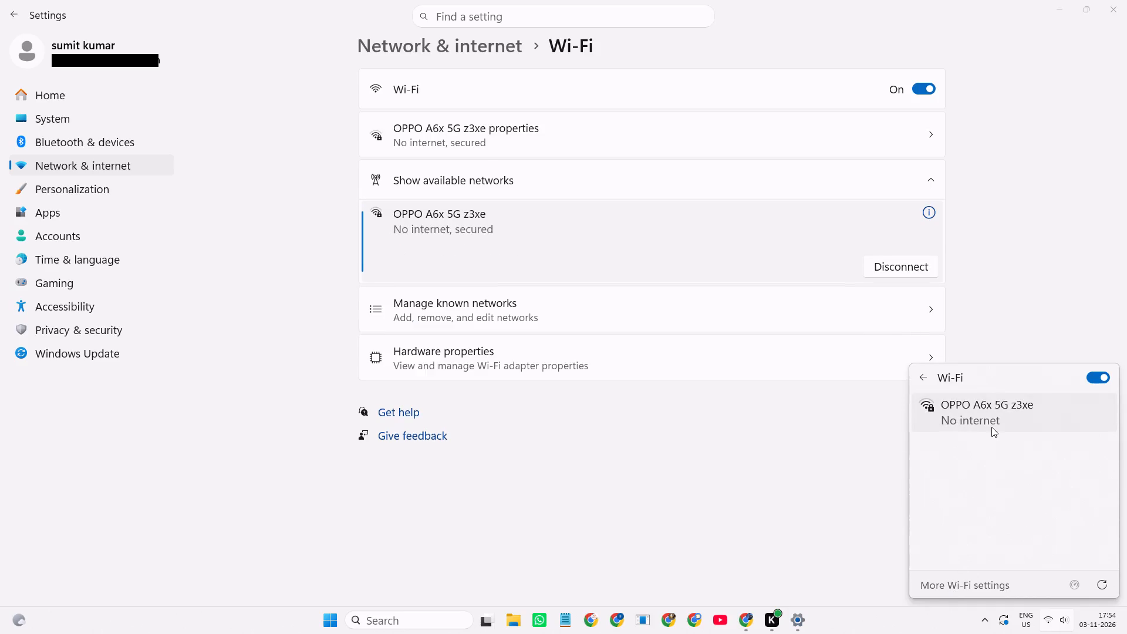
left_click(835, 446)
left_click(1106, 6)
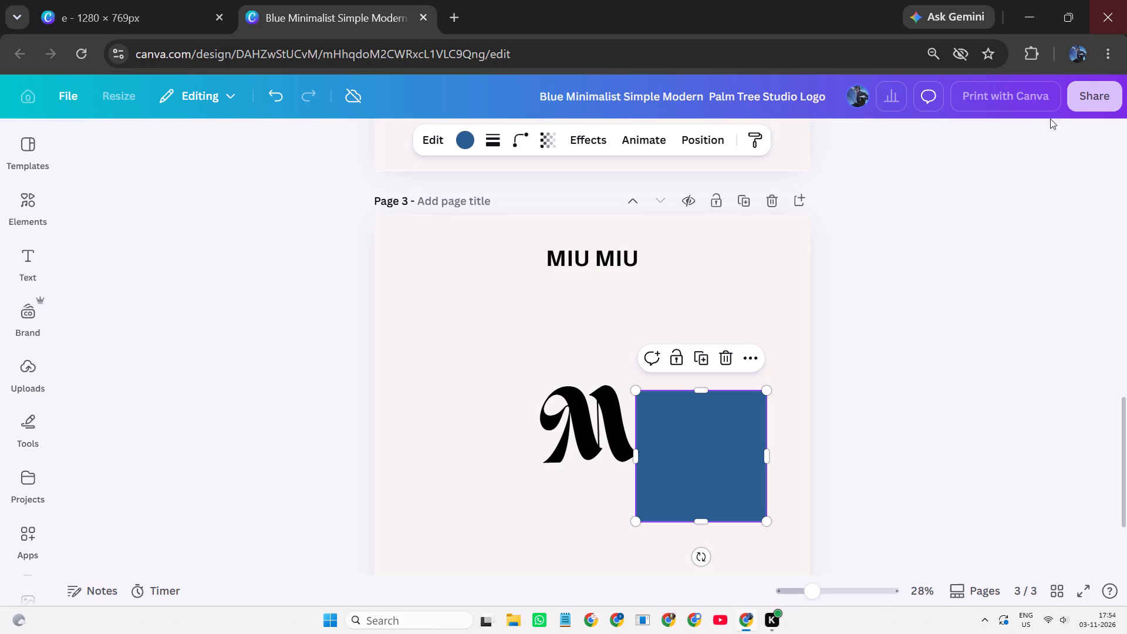
Move the blue square on page 3 up and left so it overlaps the right-hand edge of the M.
left_click(815, 491)
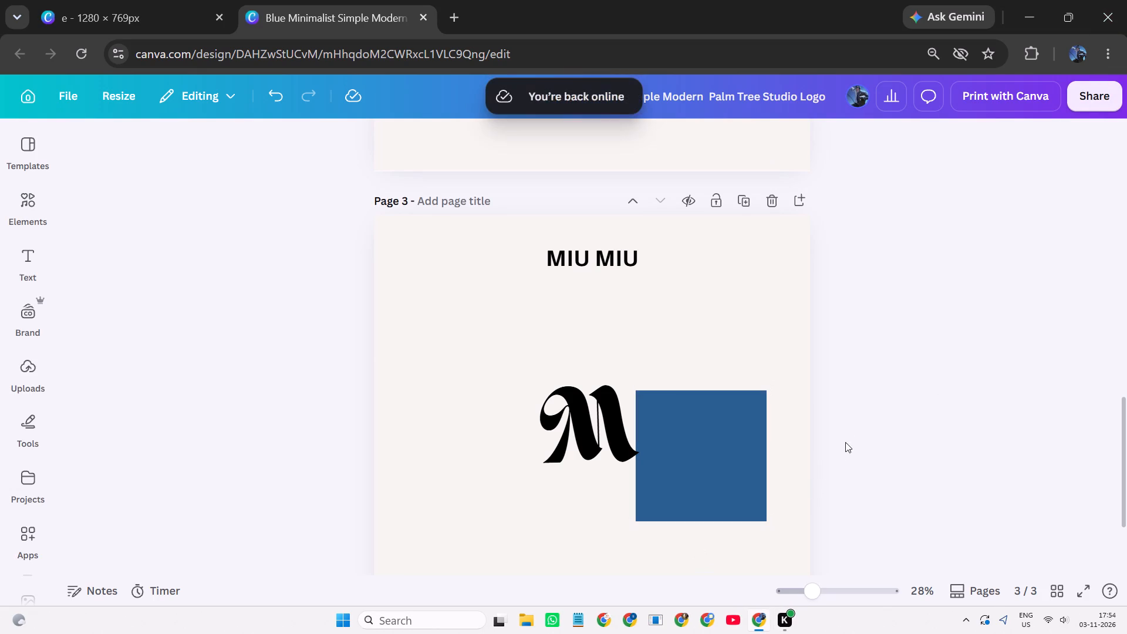
left_click_drag(674, 444, 595, 393)
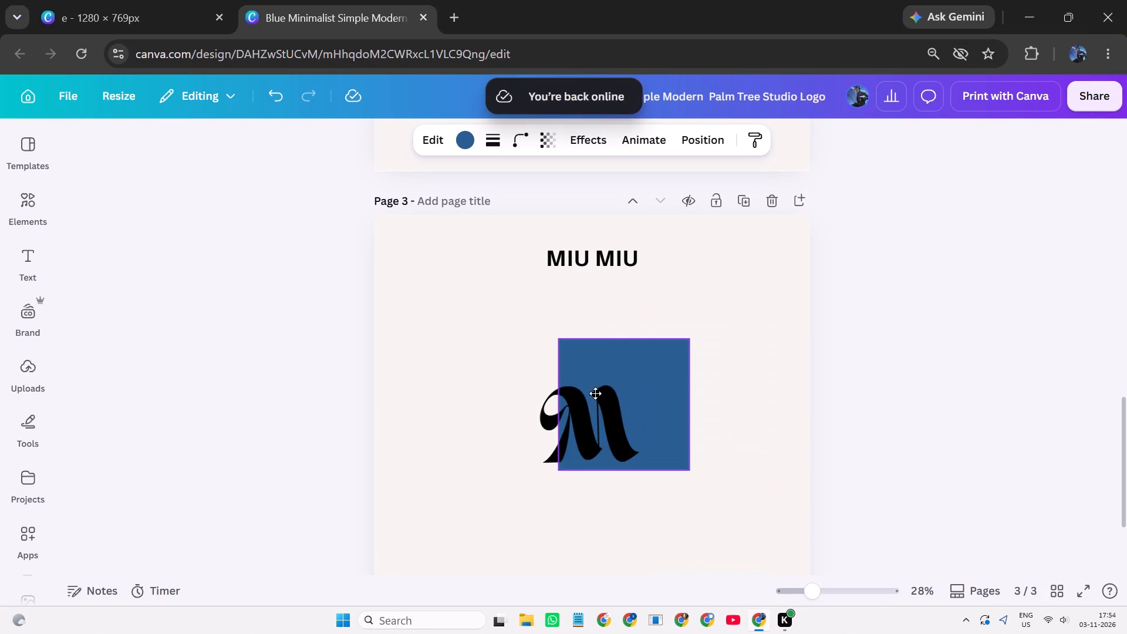
left_click_drag(595, 393, 650, 395)
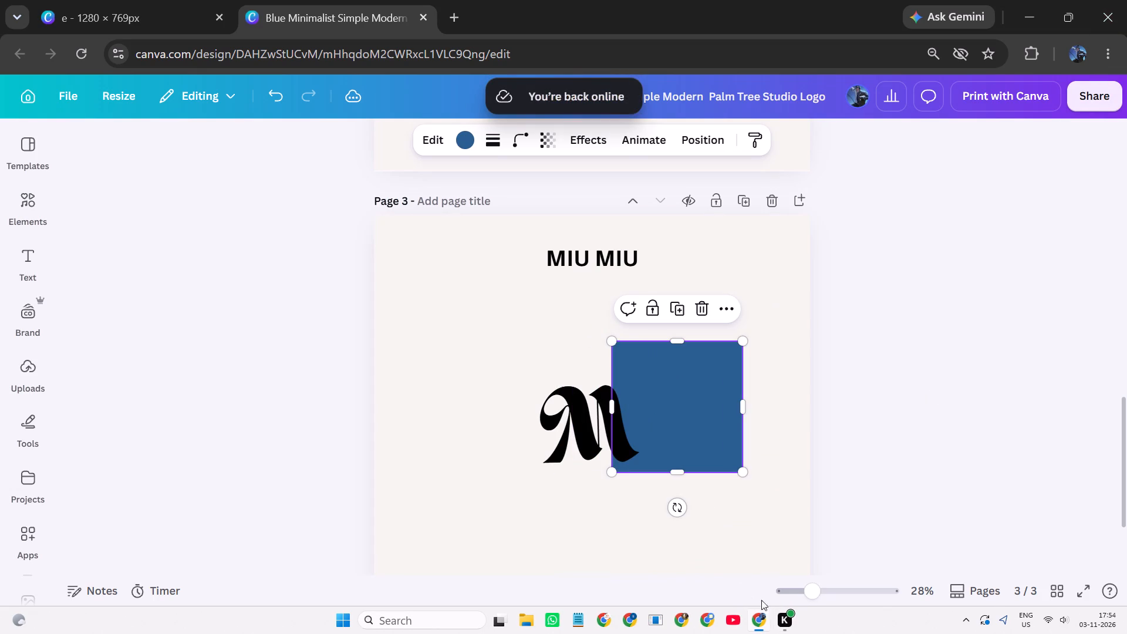
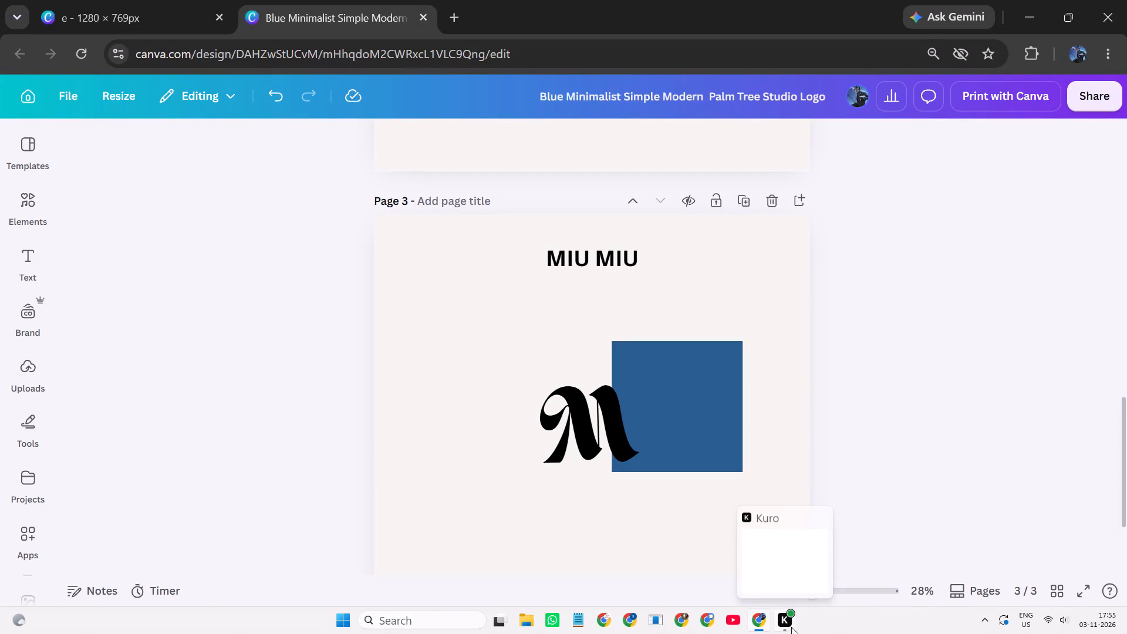
Delete the blue square beside the M on page 3.
left_click(904, 480)
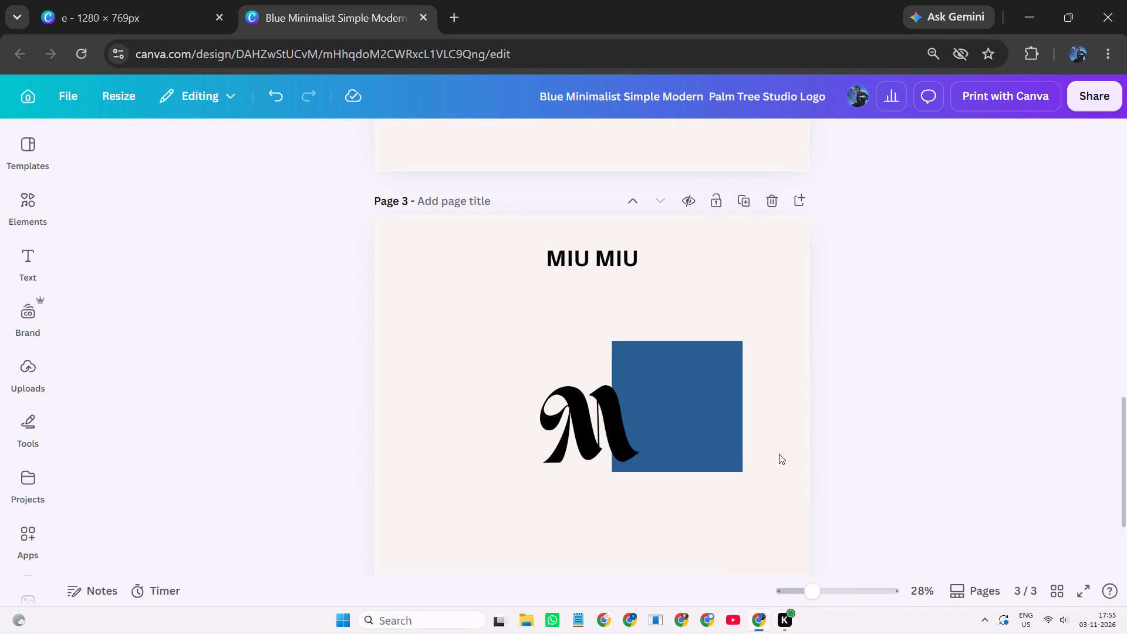
left_click_drag(692, 439, 746, 418)
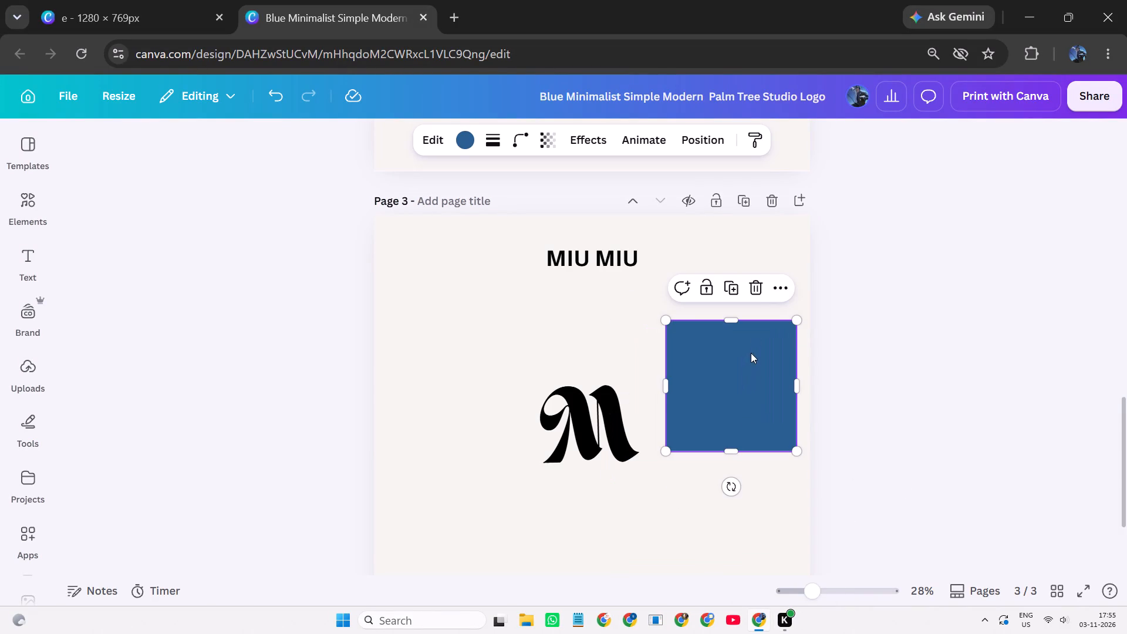
left_click(755, 294)
left_click(521, 478)
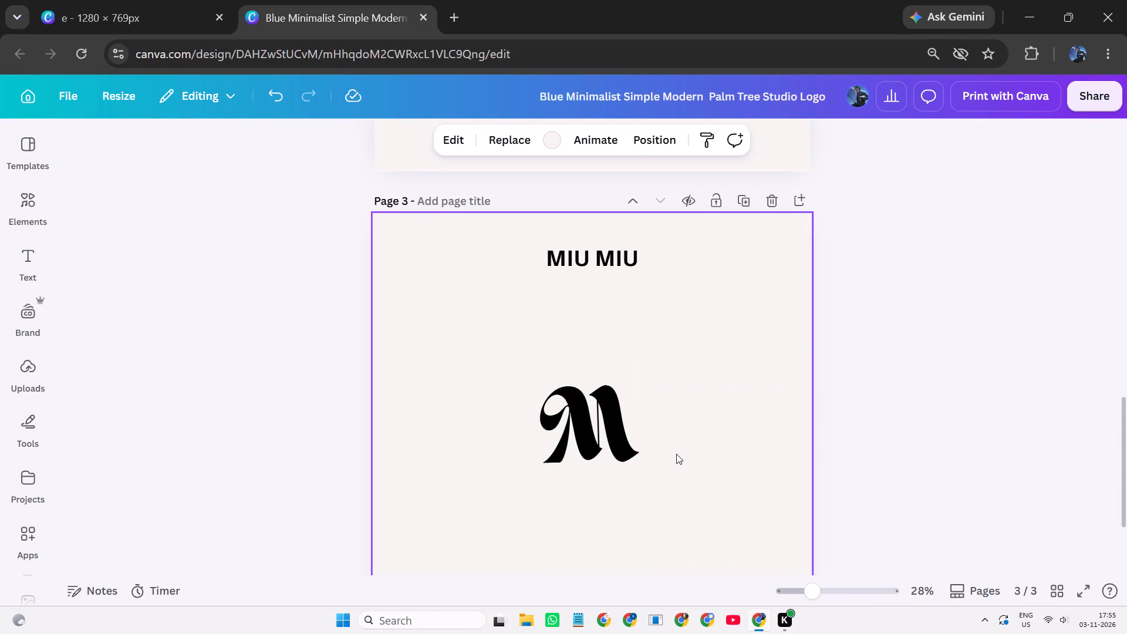
Reposition the TAN New York M higher on page 3, slightly left of centre below the MIU MIU heading.
left_click(598, 441)
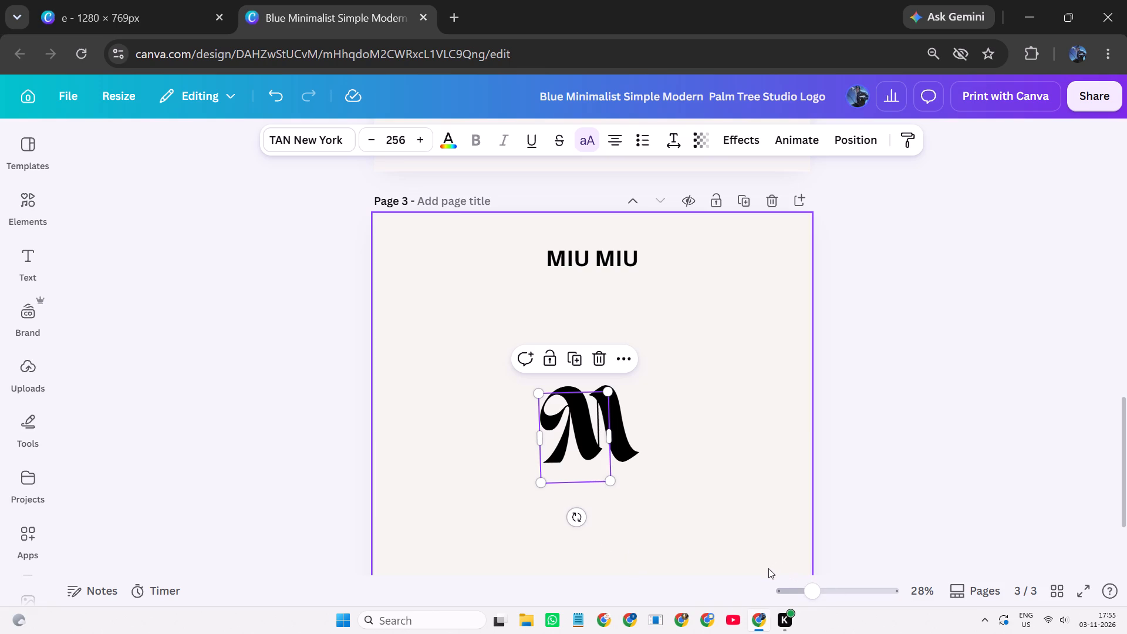
left_click(573, 448)
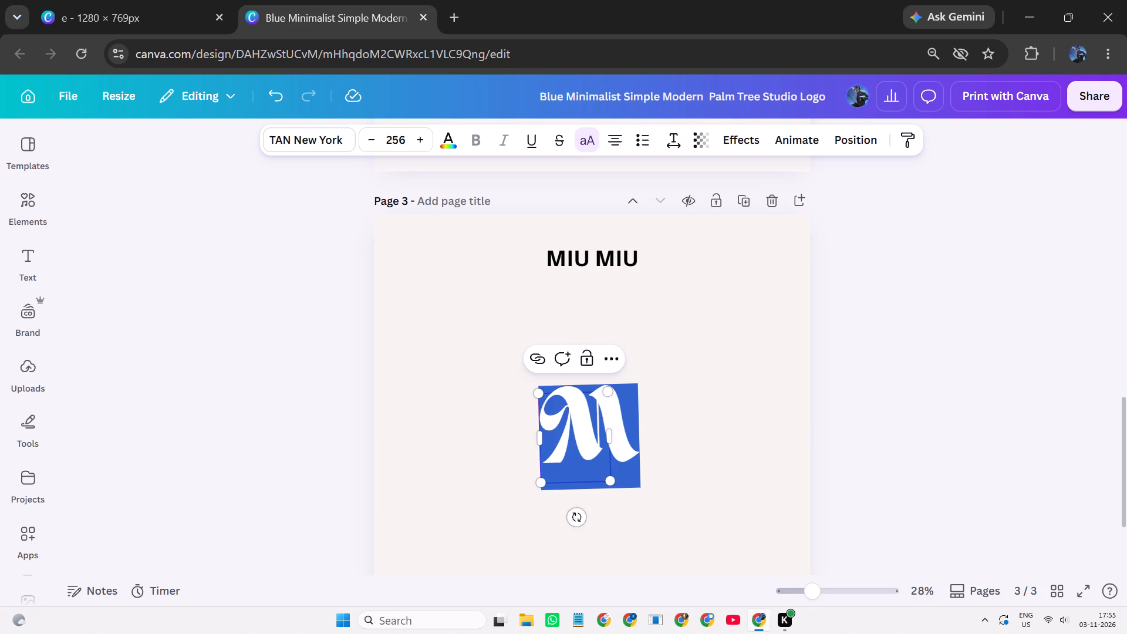
left_click_drag(568, 447, 620, 422)
left_click(679, 424)
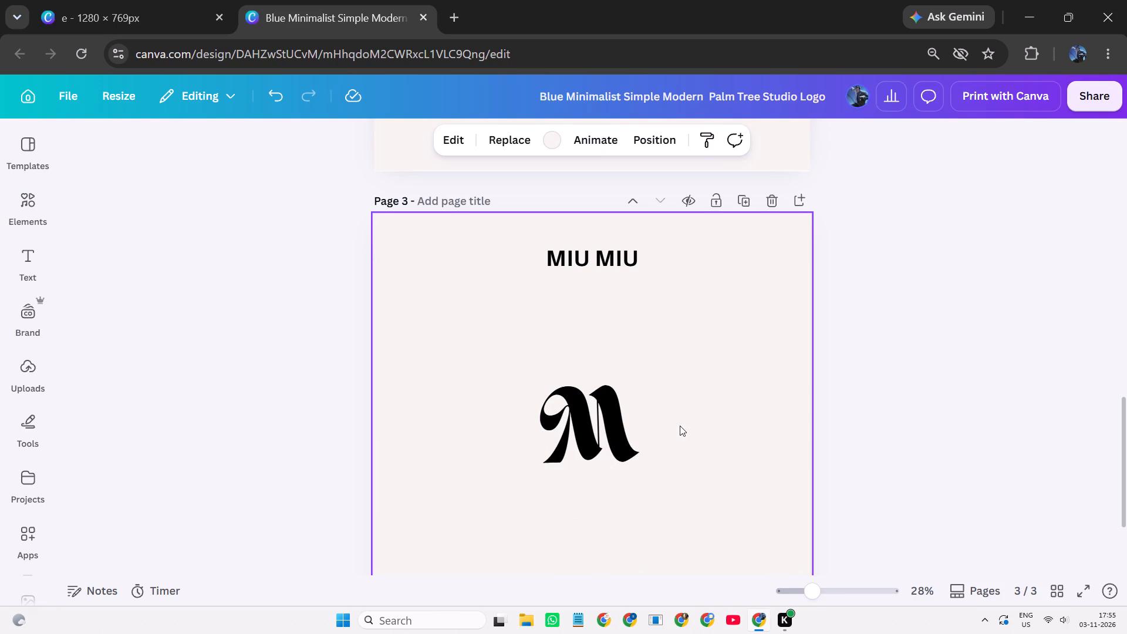
left_click_drag(598, 409, 656, 388)
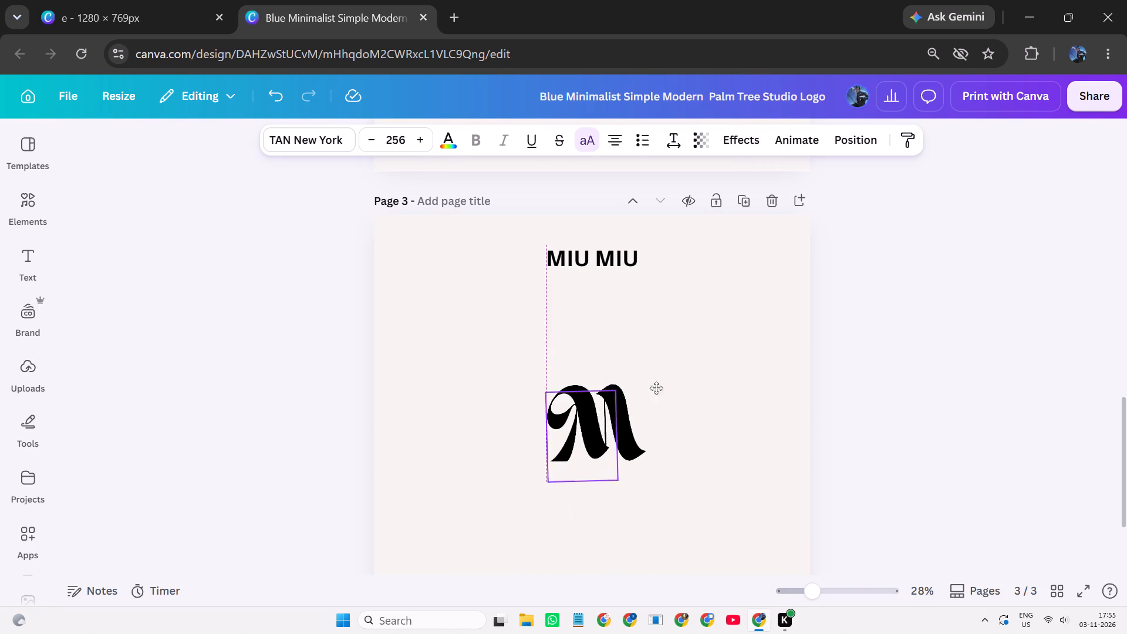
left_click_drag(656, 388, 679, 379)
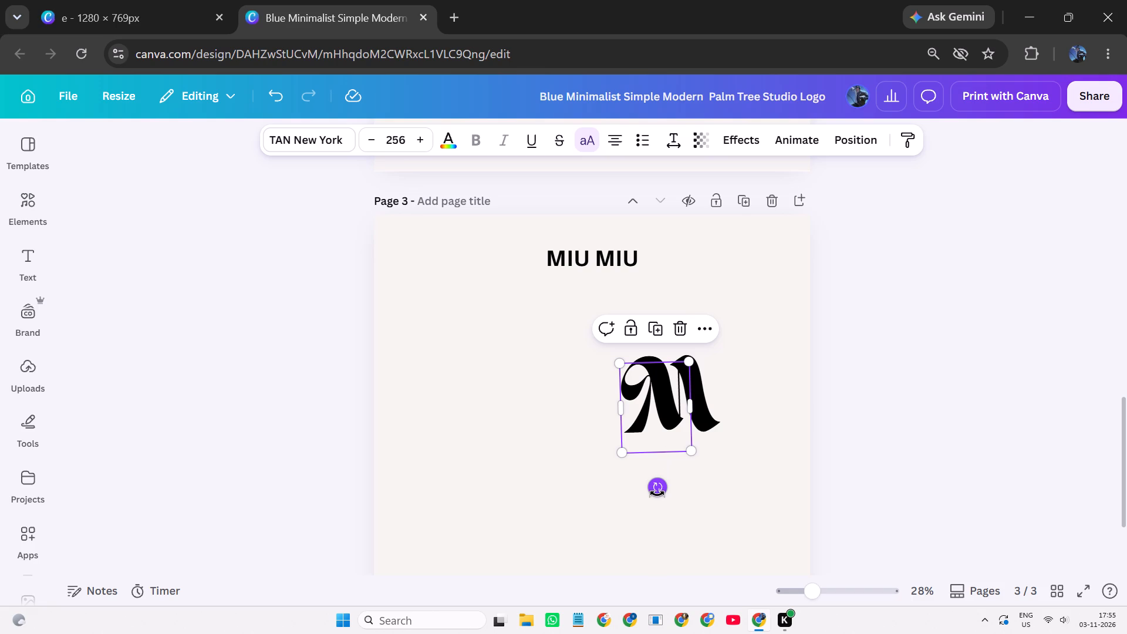
left_click_drag(667, 442, 588, 412)
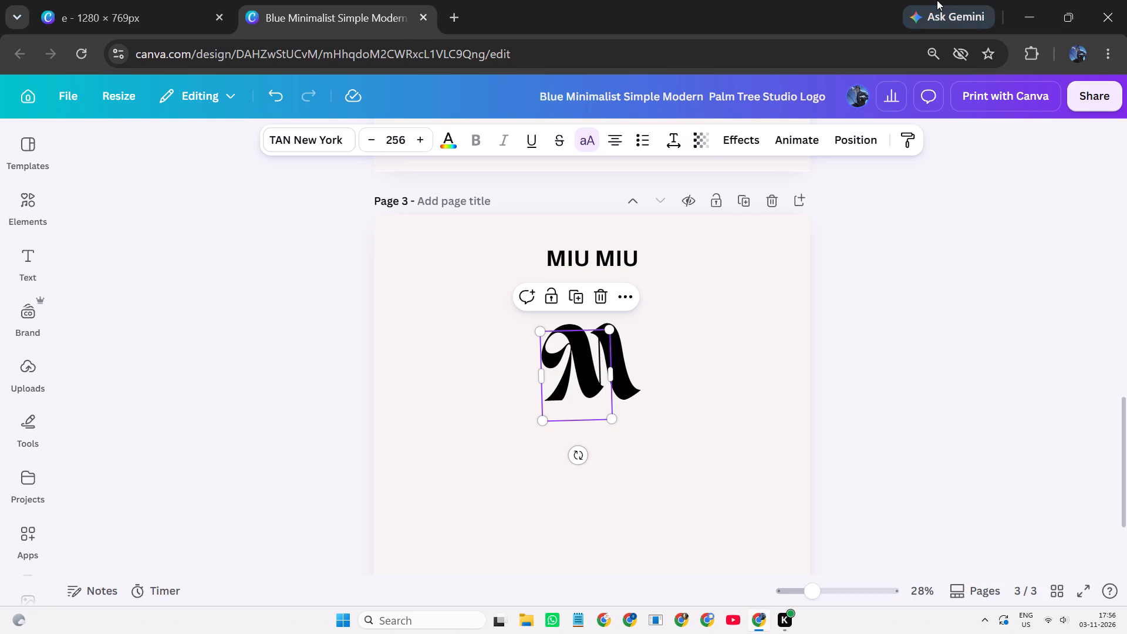
left_click_drag(596, 388, 569, 416)
left_click(569, 415)
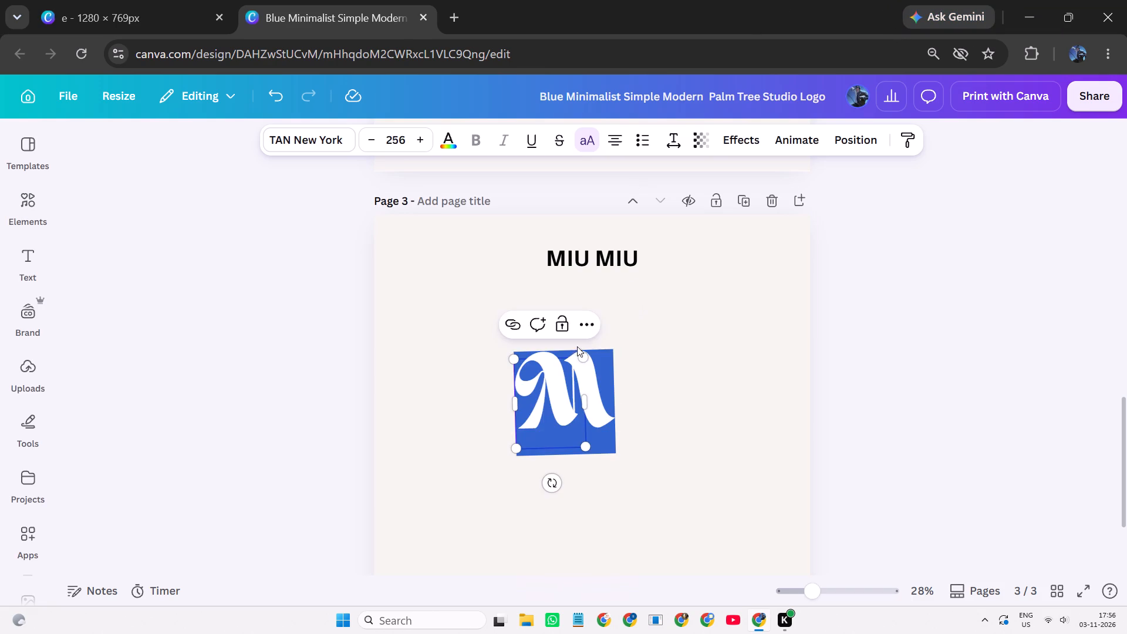
left_click(668, 377)
Duplicate the TAN New York M below the original and turn the copy upside down.
left_click(505, 387)
left_click(541, 376)
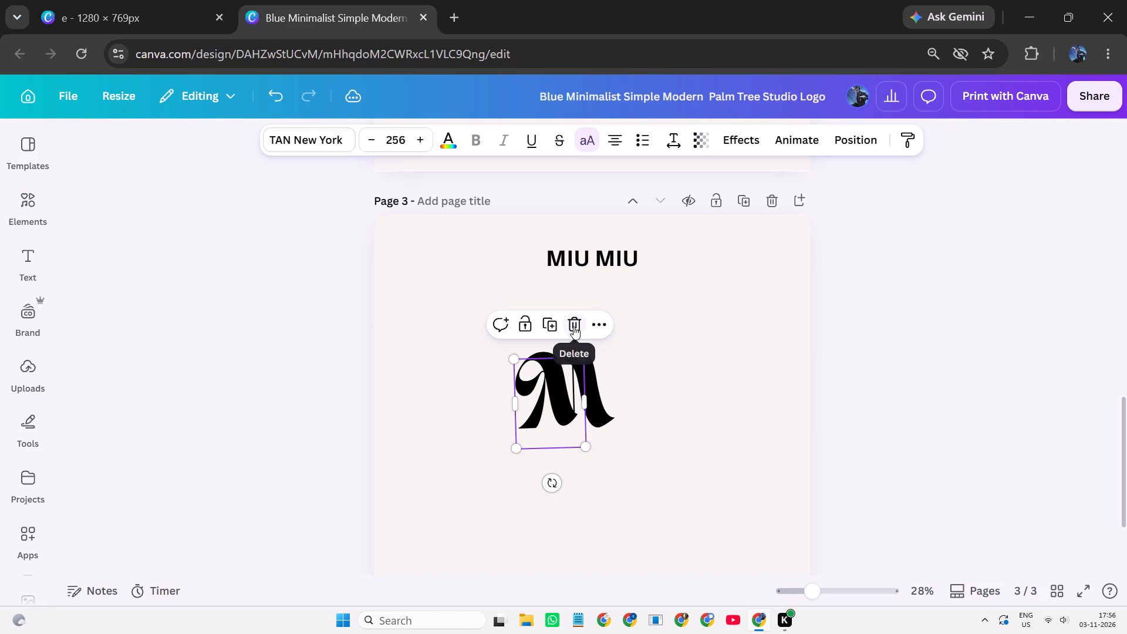
left_click(549, 317)
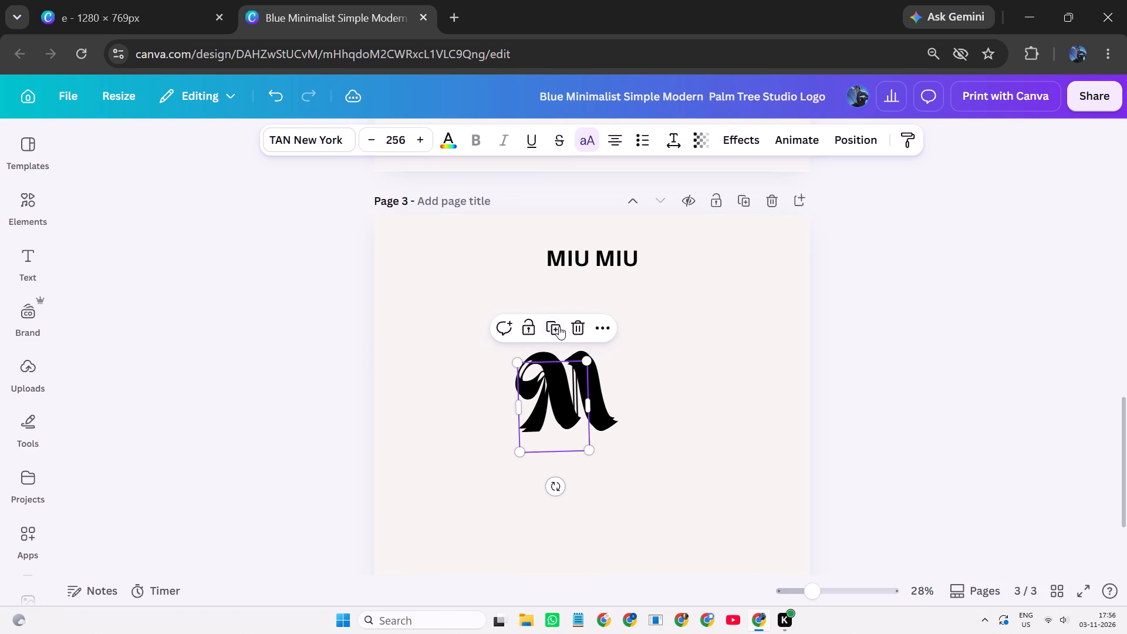
left_click_drag(569, 440, 593, 518)
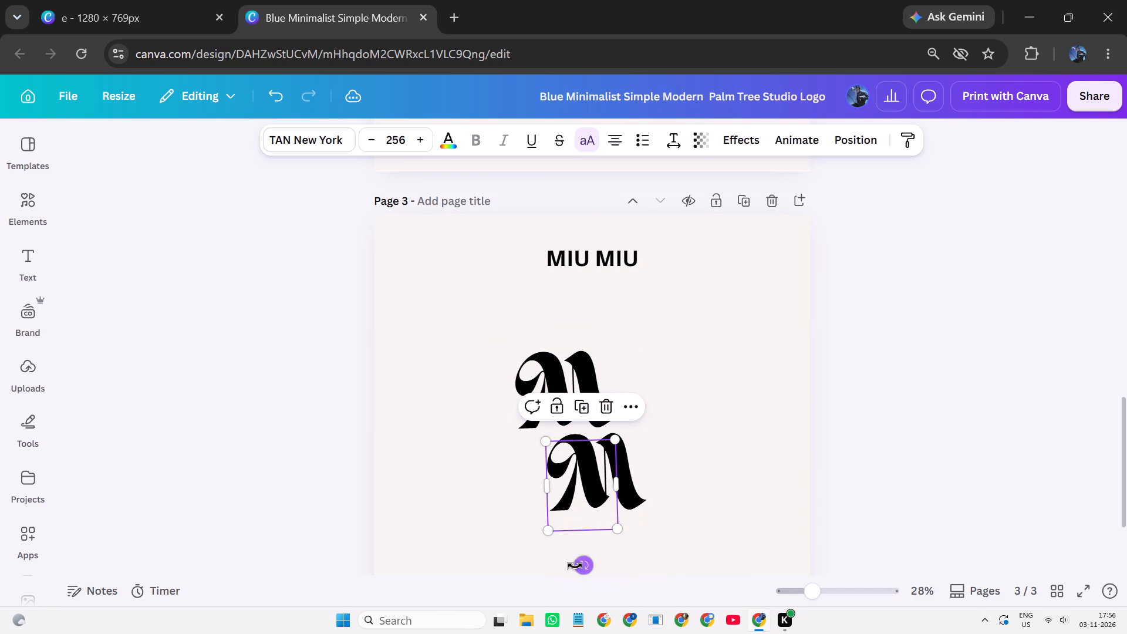
left_click(580, 574)
left_click(590, 500)
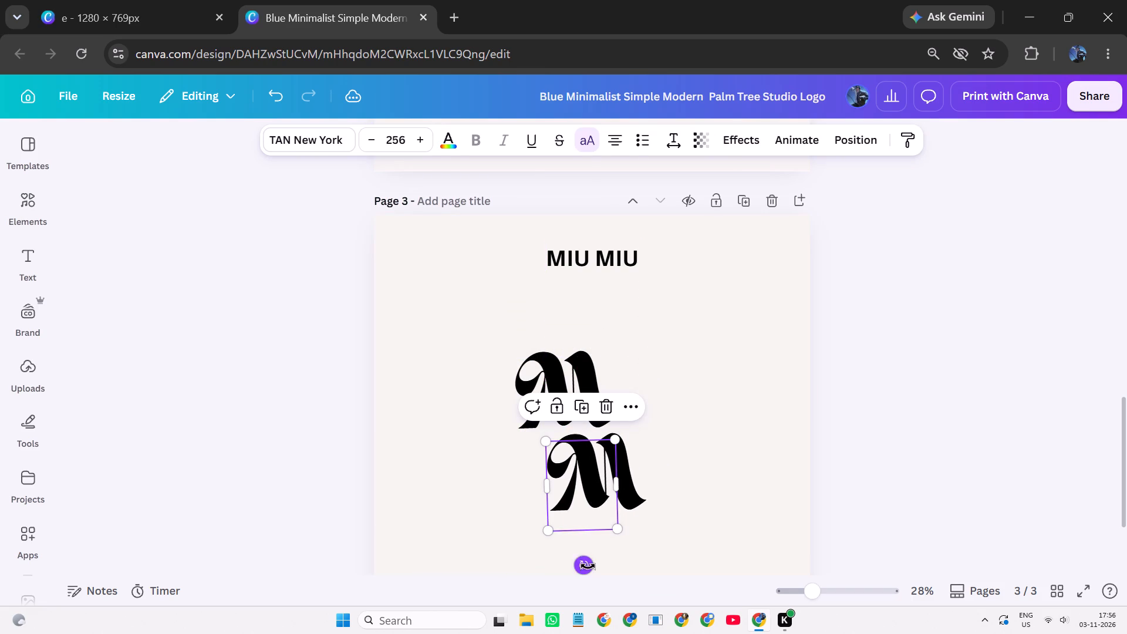
left_click_drag(588, 566, 594, 406)
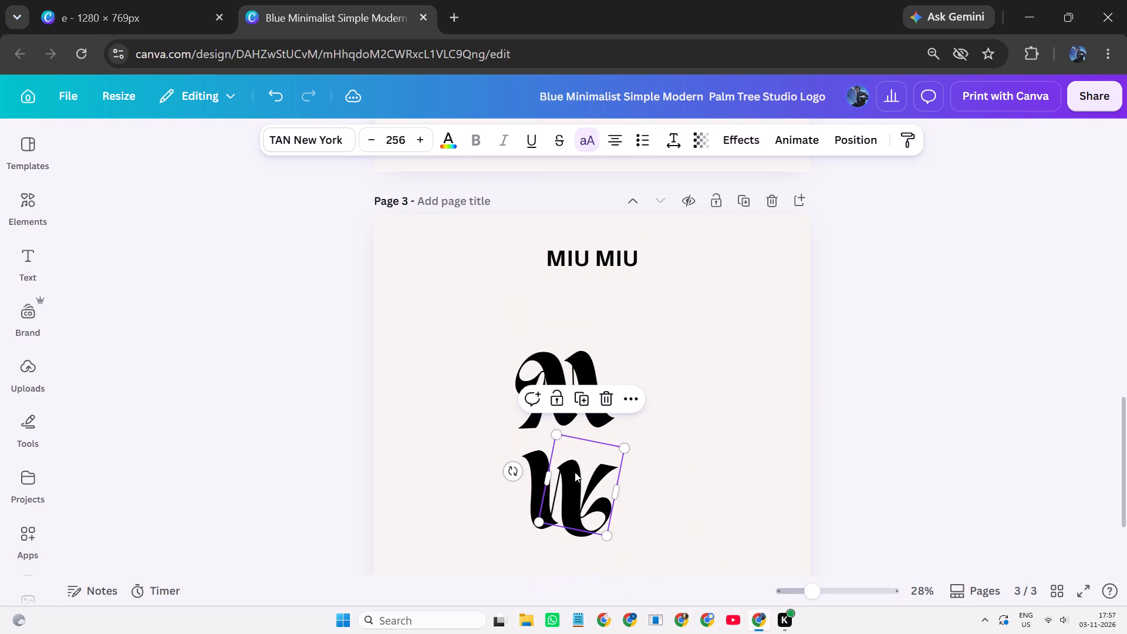
left_click_drag(508, 474, 502, 490)
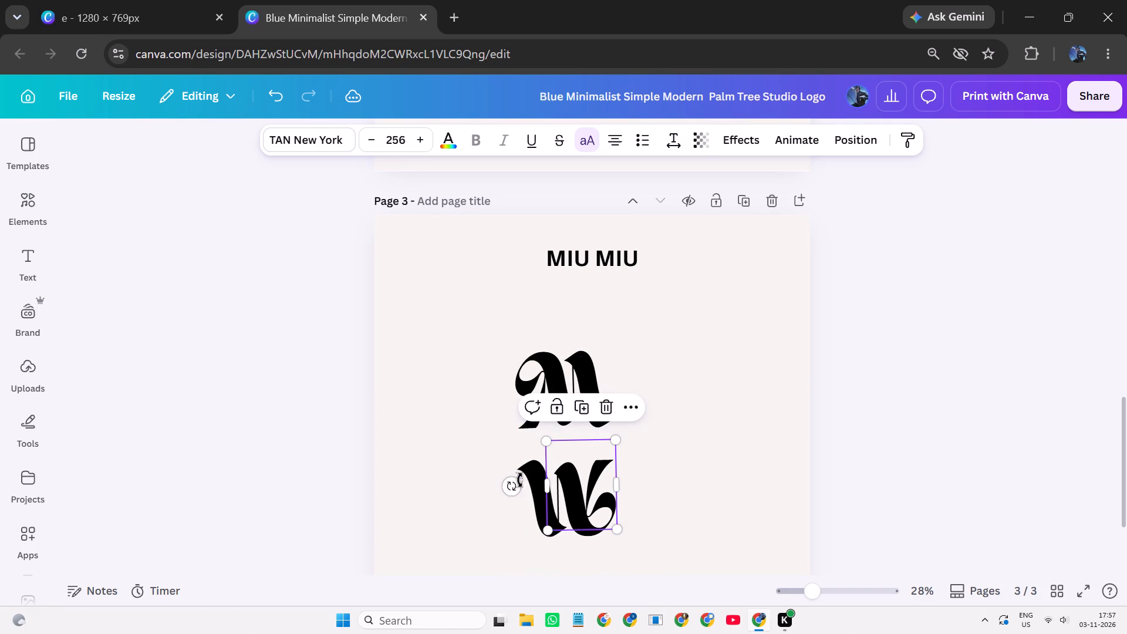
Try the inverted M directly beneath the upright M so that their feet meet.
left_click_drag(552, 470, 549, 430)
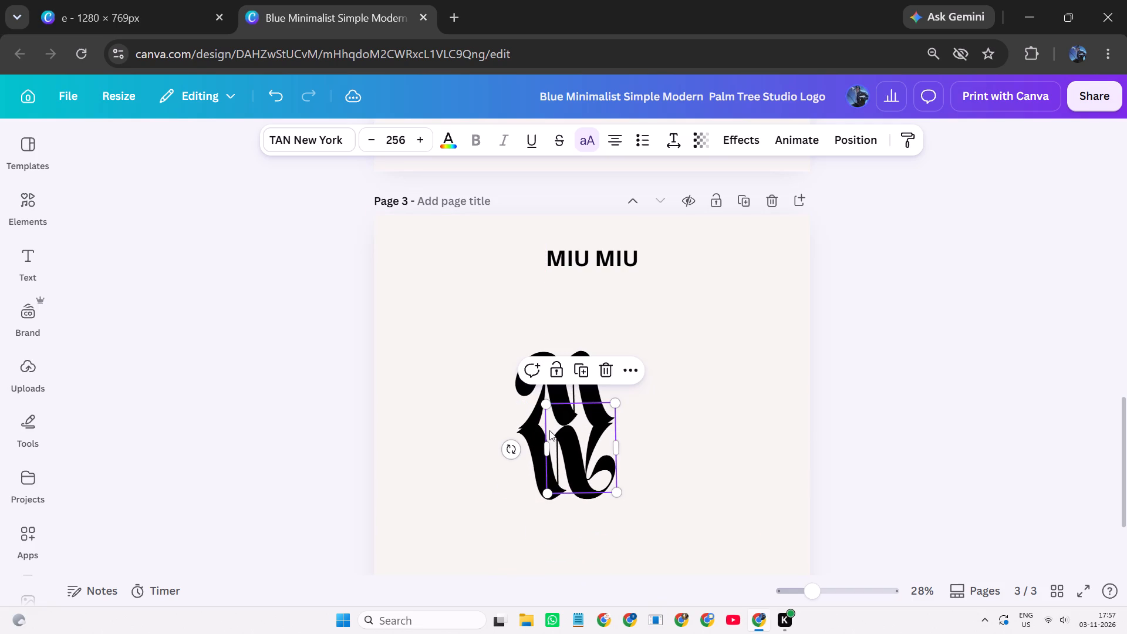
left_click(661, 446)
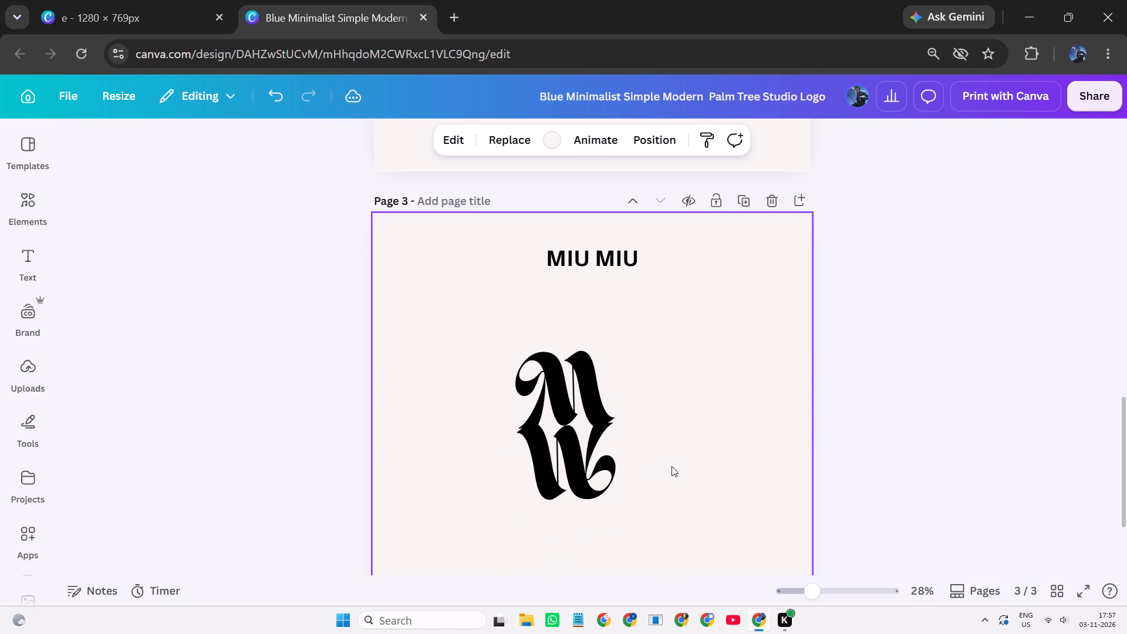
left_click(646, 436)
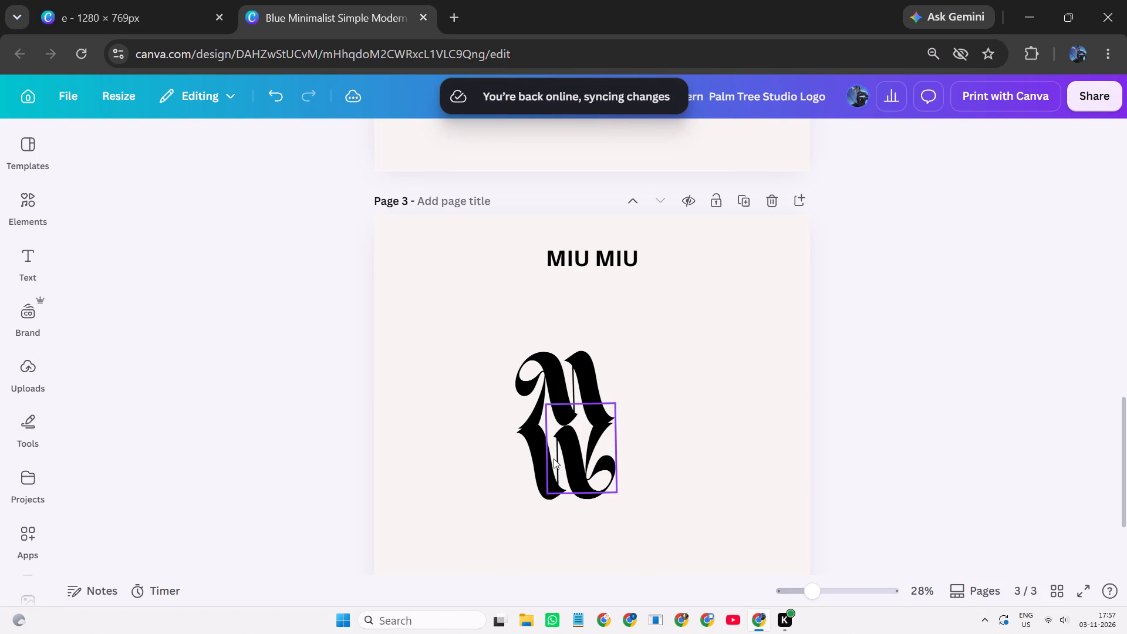
Move the inverted M diagonally down to the right so it links to the upright M's last foot.
left_click_drag(554, 458, 624, 446)
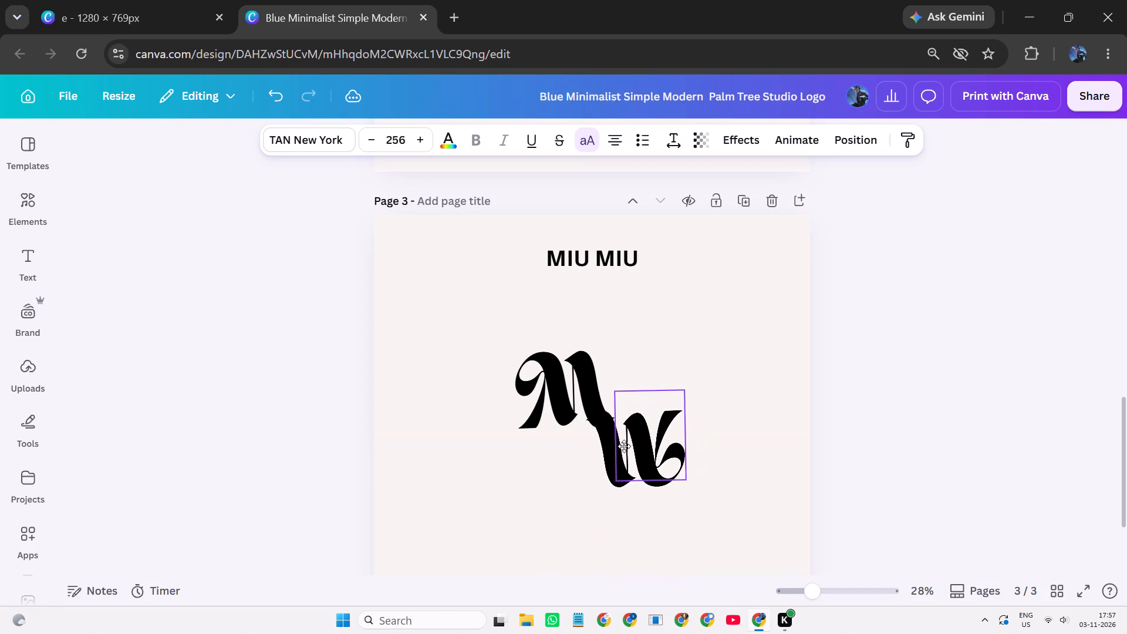
left_click_drag(624, 446, 636, 450)
left_click(518, 512)
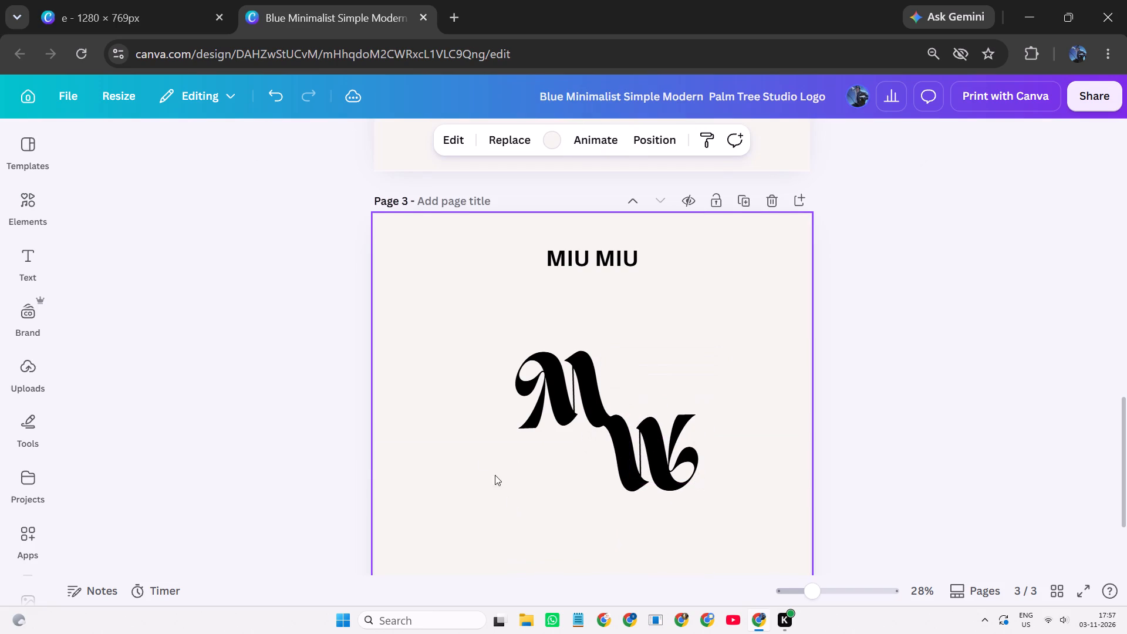
left_click(497, 518)
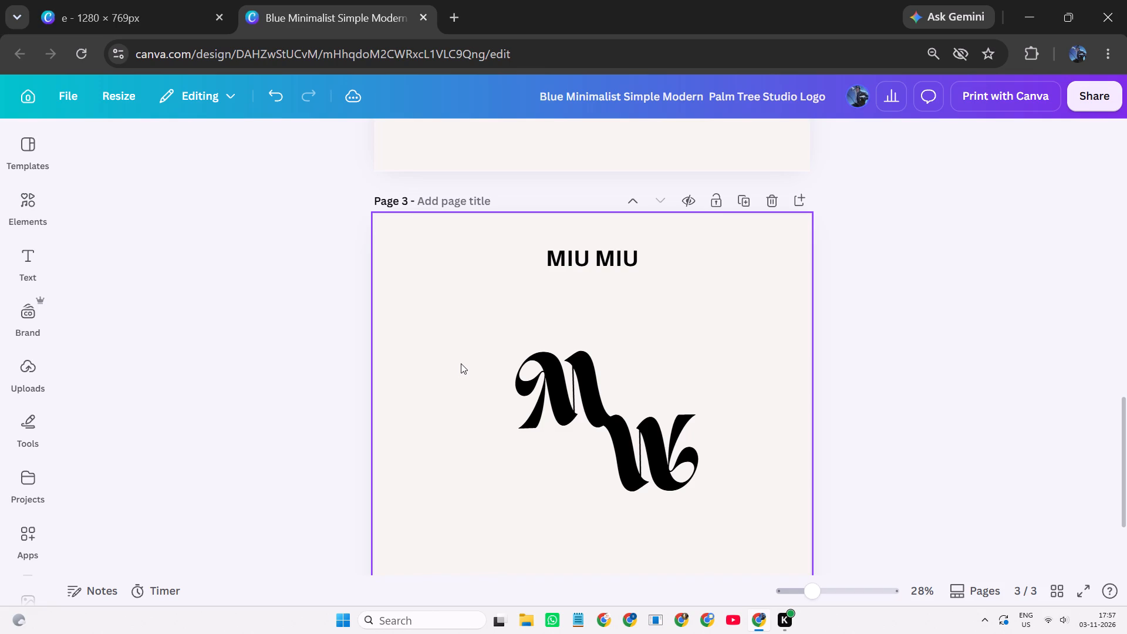
Move the upright M slightly up and right, separating it from the inverted M.
left_click(531, 295)
left_click_drag(543, 320, 543, 331)
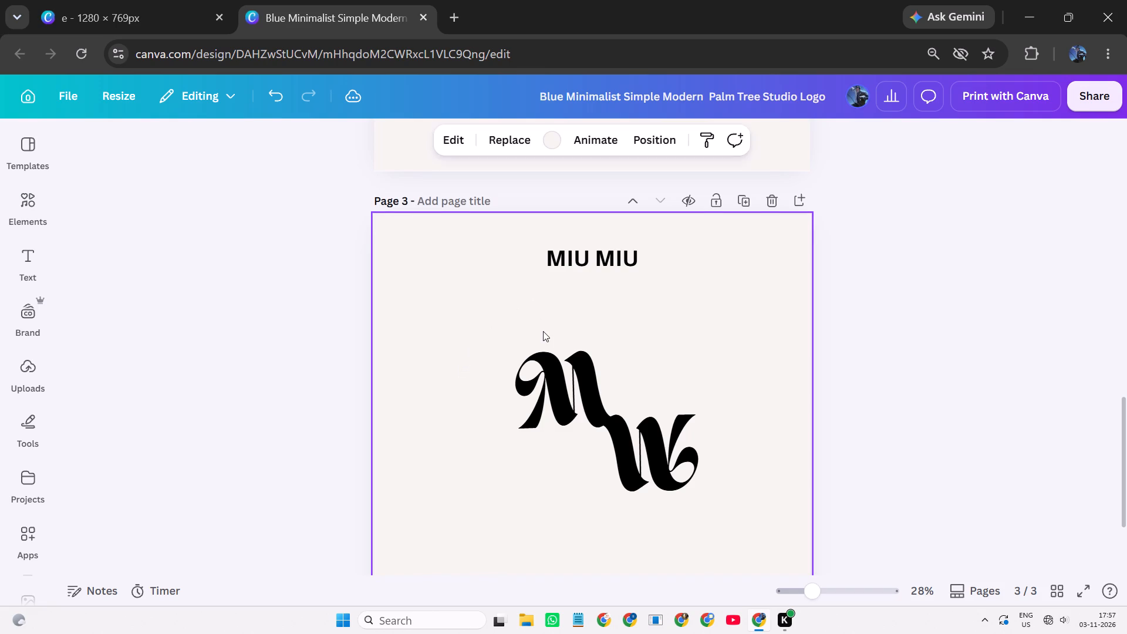
left_click_drag(543, 331, 543, 328)
left_click_drag(554, 382, 559, 364)
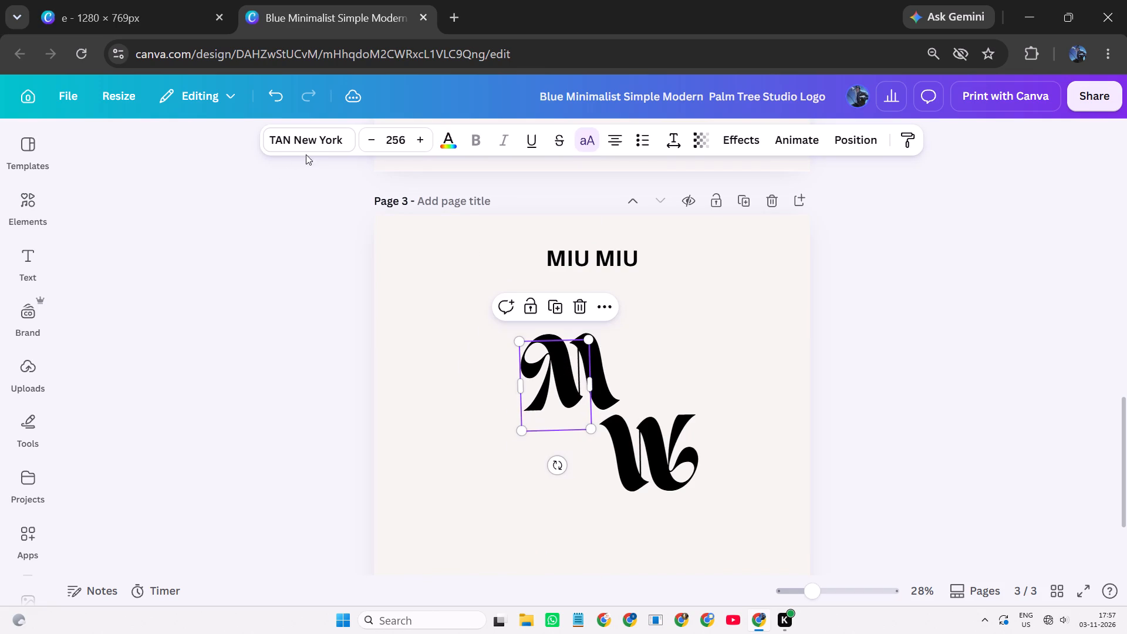
Try the Brittany font on the upright M, and set its font to Alice.
left_click(312, 149)
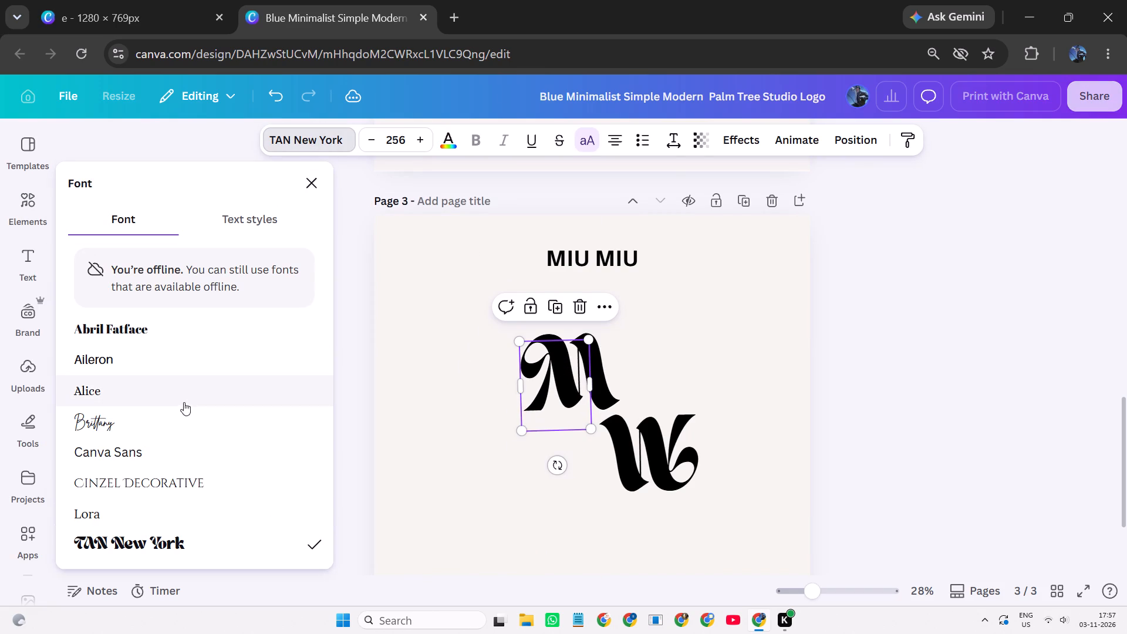
left_click(149, 420)
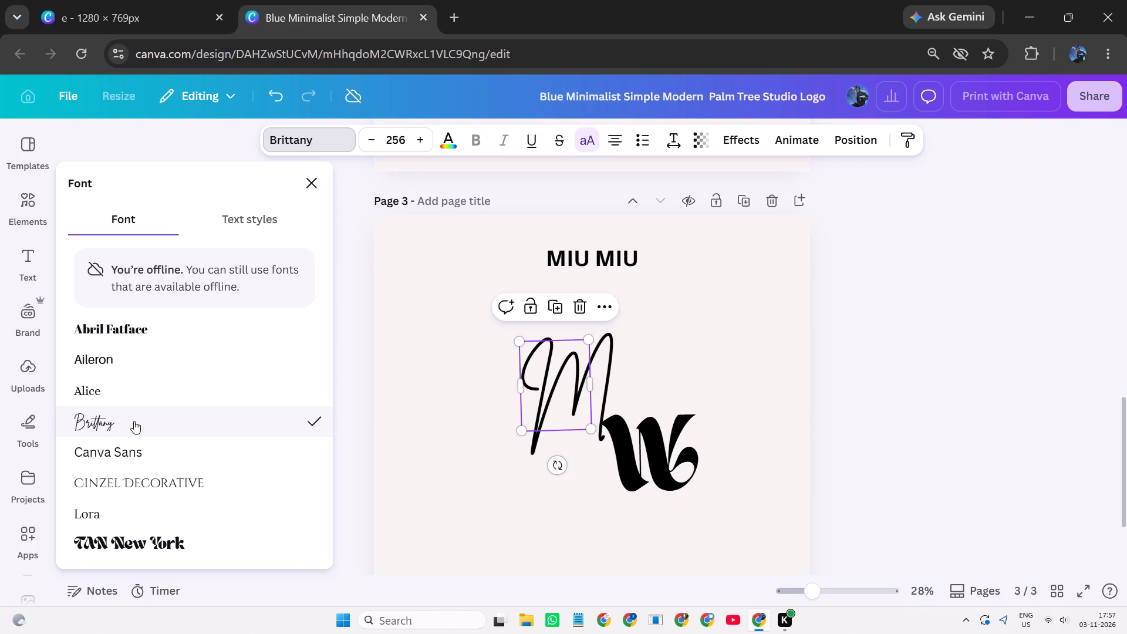
left_click(153, 397)
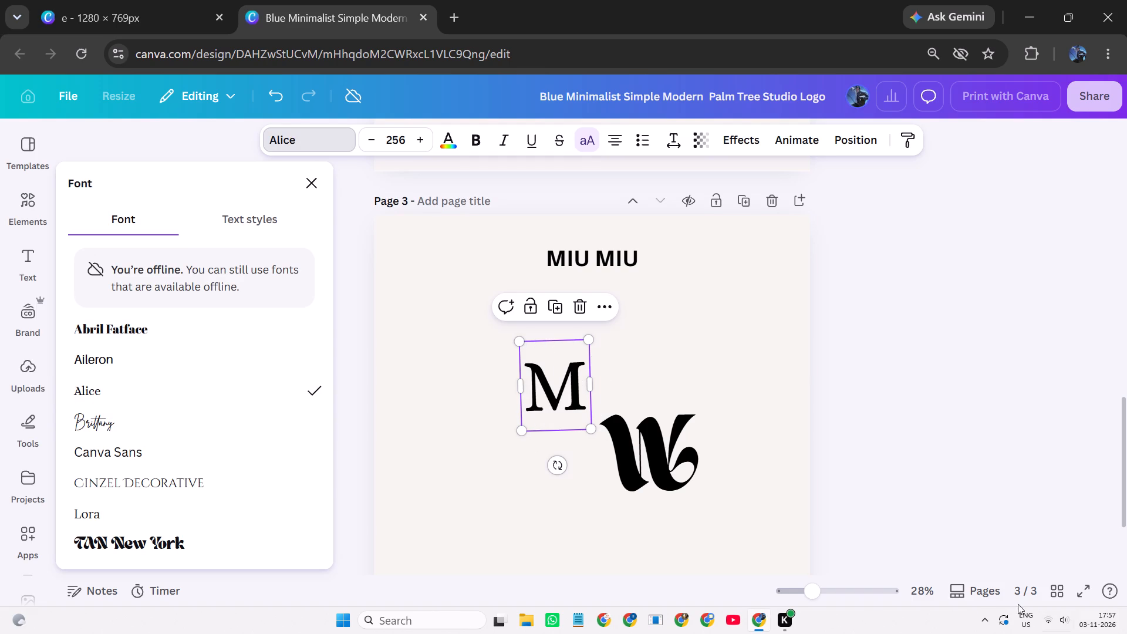
Check the Wi-Fi connection in the system's quick settings.
left_click(1047, 614)
left_click(836, 474)
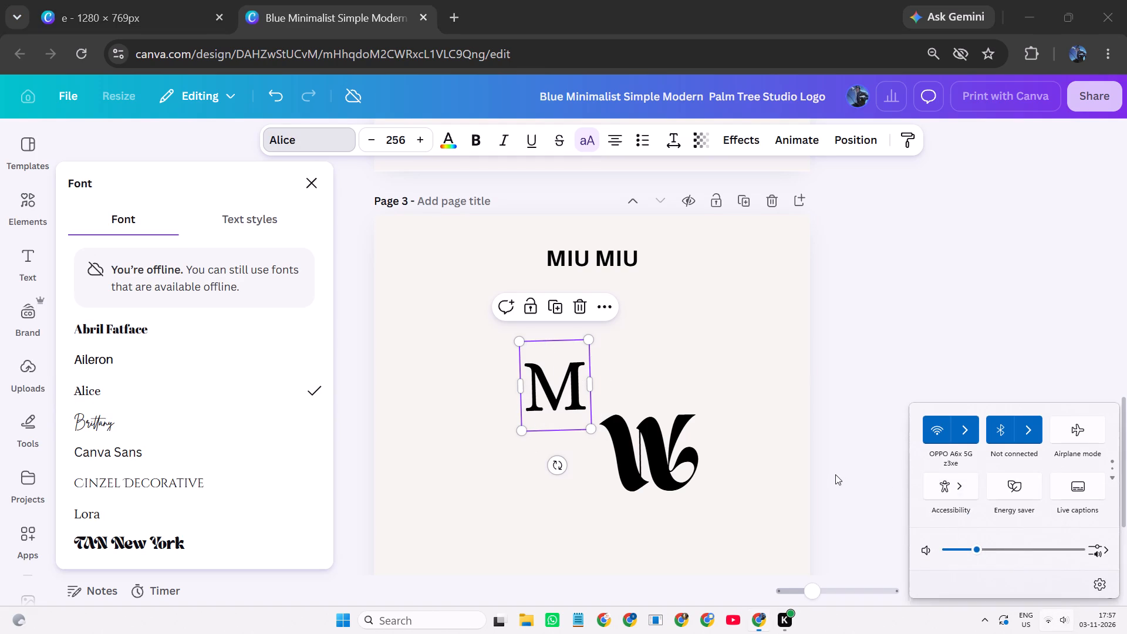
Move the Alice M down and right so it overlaps the inverted TAN New York M.
left_click(621, 440)
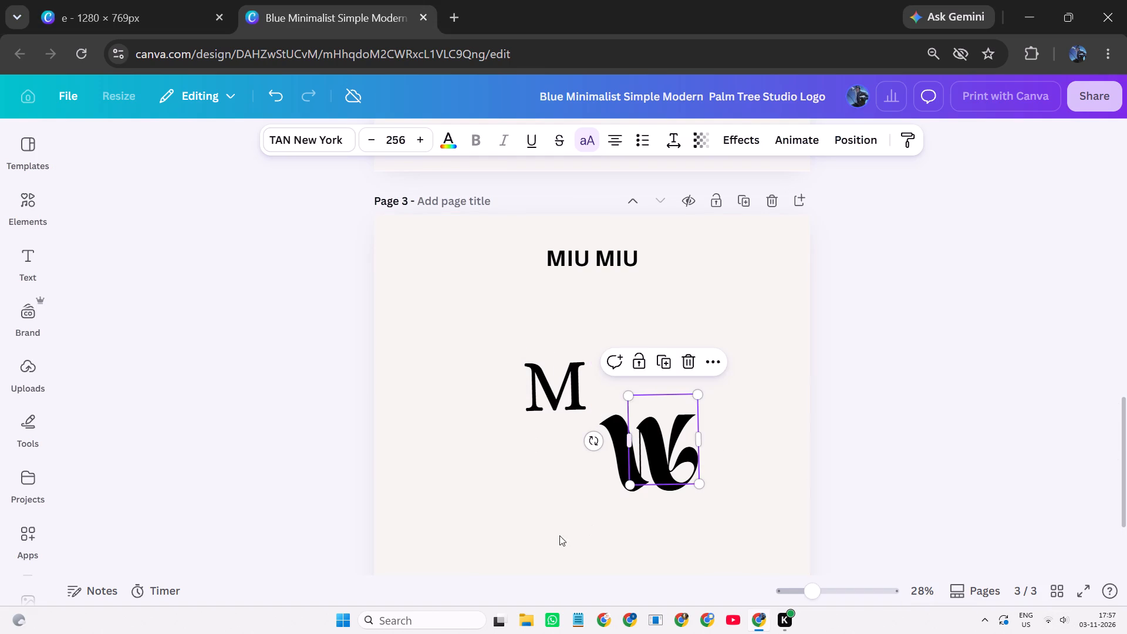
left_click_drag(513, 459, 515, 443)
left_click_drag(544, 386, 565, 390)
left_click_drag(564, 387, 542, 332)
left_click(539, 327)
left_click_drag(617, 404, 610, 421)
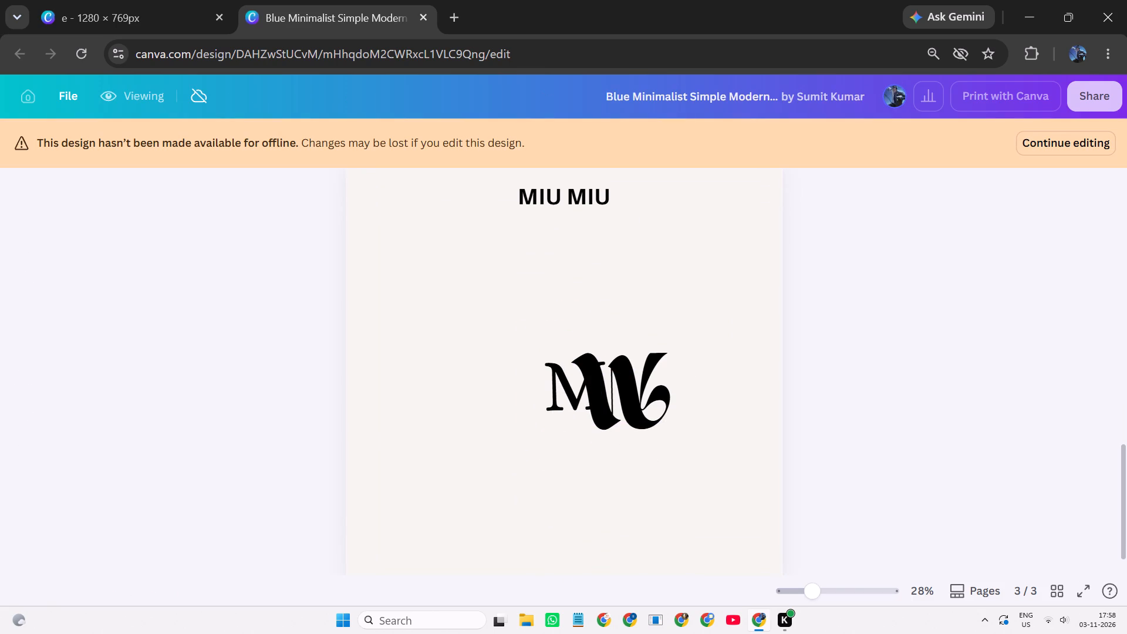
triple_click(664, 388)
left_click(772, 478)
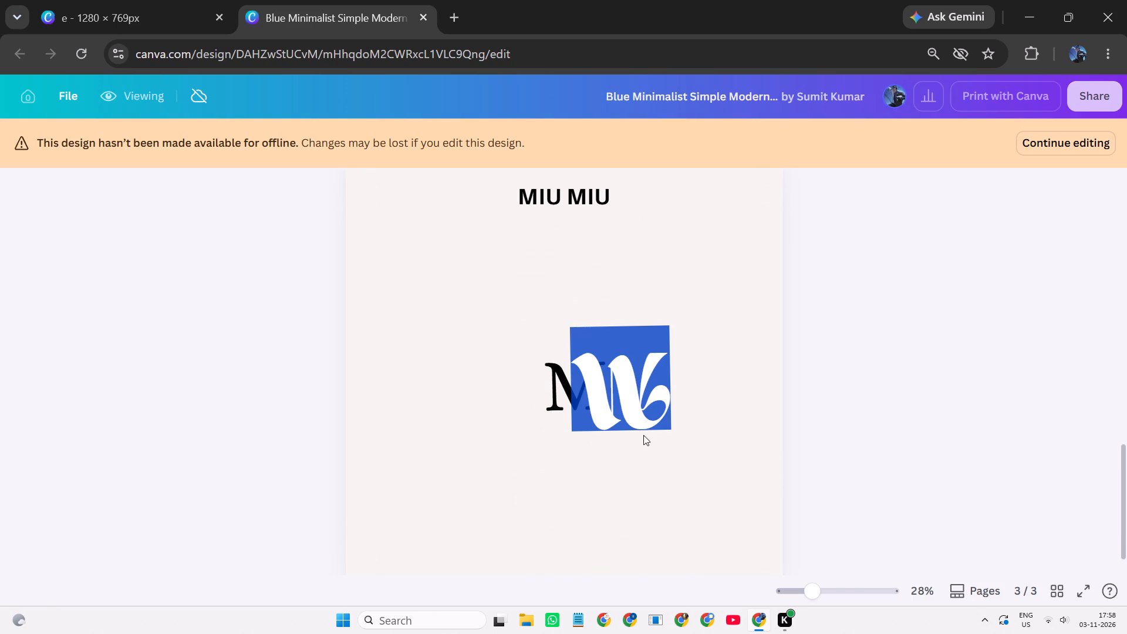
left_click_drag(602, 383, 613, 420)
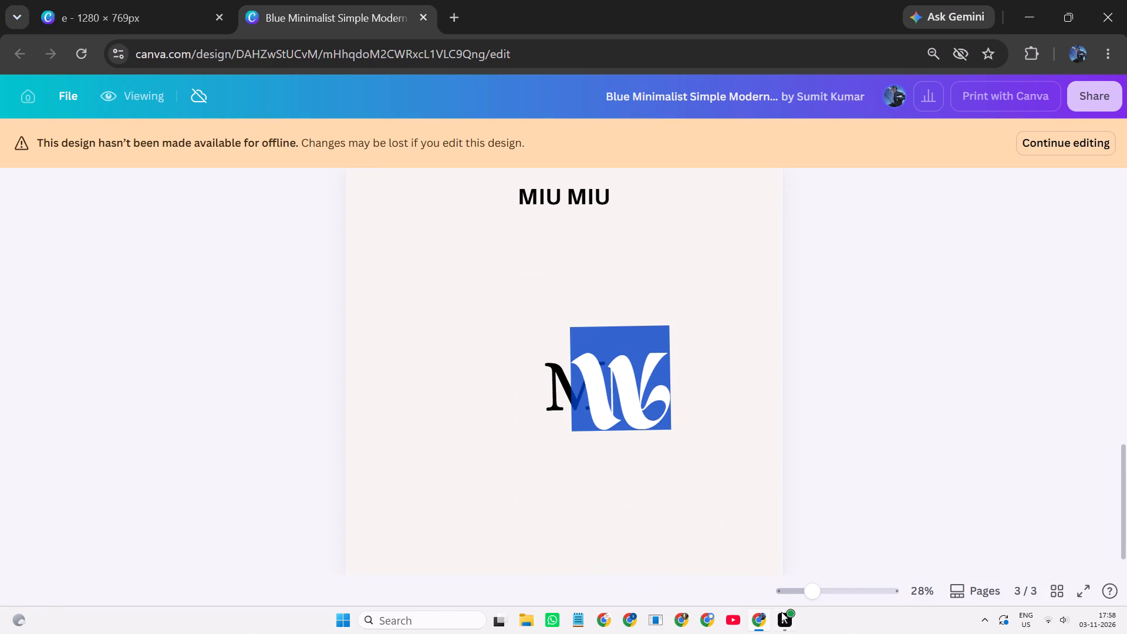